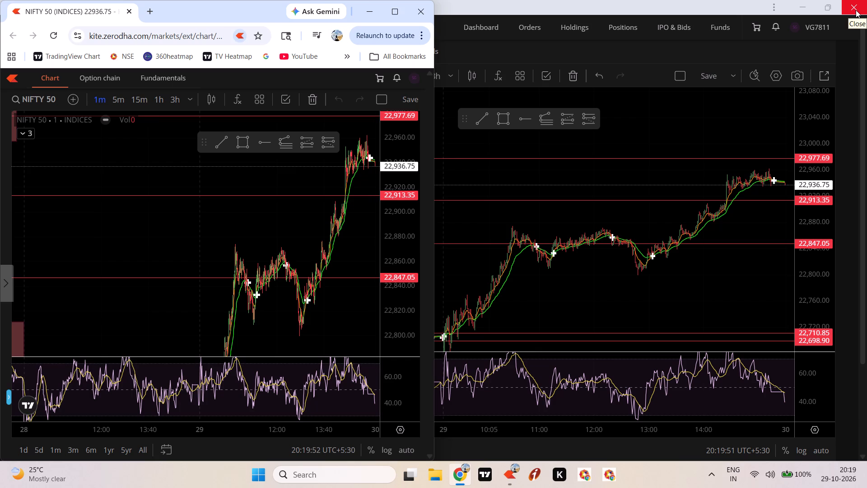
Close the second chart window behind the browser and maximize the NIFTY 50 chart window.
{"action": "left_click", "coordinate": [855, 8]}
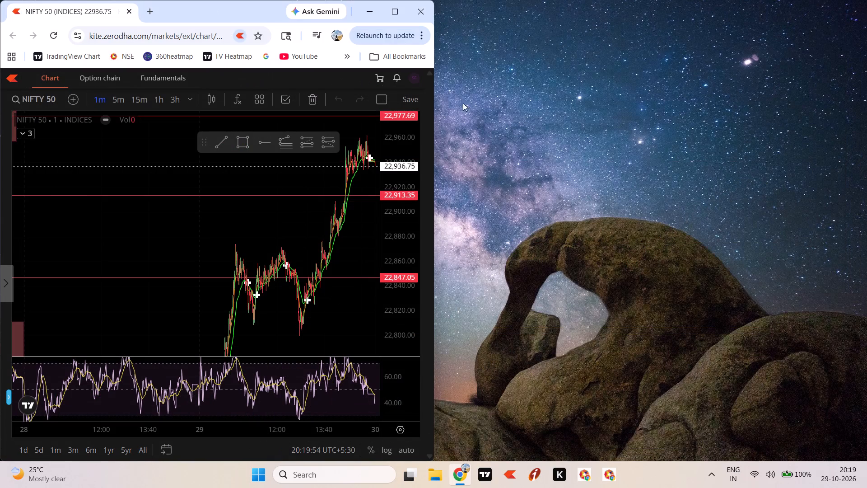
{"action": "left_click", "coordinate": [391, 12]}
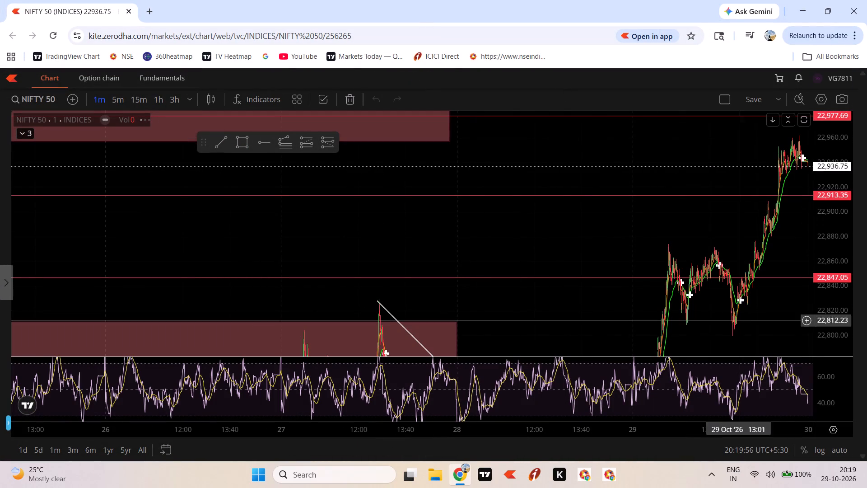
Switch the NIFTY 50 chart to the 5-minute timeframe and examine recent price action around the marked levels.
{"action": "scroll", "coordinate": [822, 258], "scroll_direction": "down", "scroll_amount": 17}
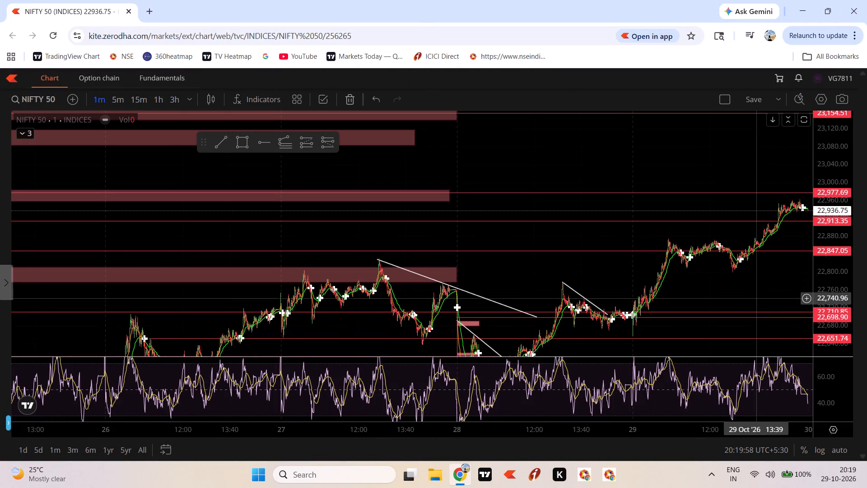
{"action": "scroll", "coordinate": [756, 297], "scroll_direction": "up", "scroll_amount": 5}
{"action": "left_click", "coordinate": [768, 299]}
{"action": "left_click_drag", "start_coordinate": [767, 299], "coordinate": [580, 272]}
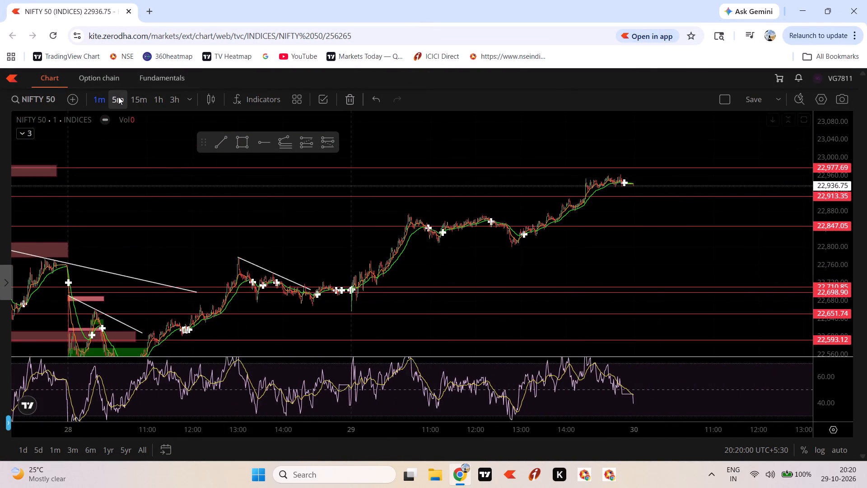
{"action": "left_click", "coordinate": [119, 97]}
{"action": "left_click_drag", "start_coordinate": [239, 255], "coordinate": [671, 237]}
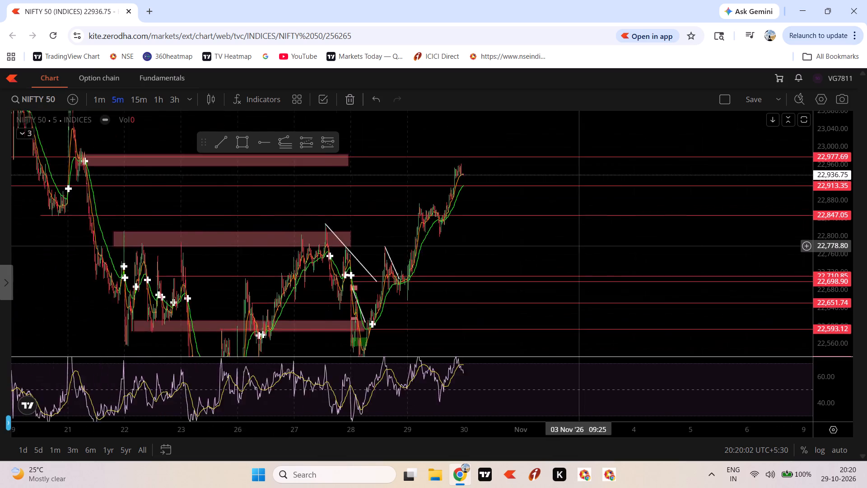
{"action": "left_click_drag", "start_coordinate": [671, 237], "coordinate": [745, 225]}
{"action": "scroll", "coordinate": [842, 228], "scroll_direction": "down", "scroll_amount": 11}
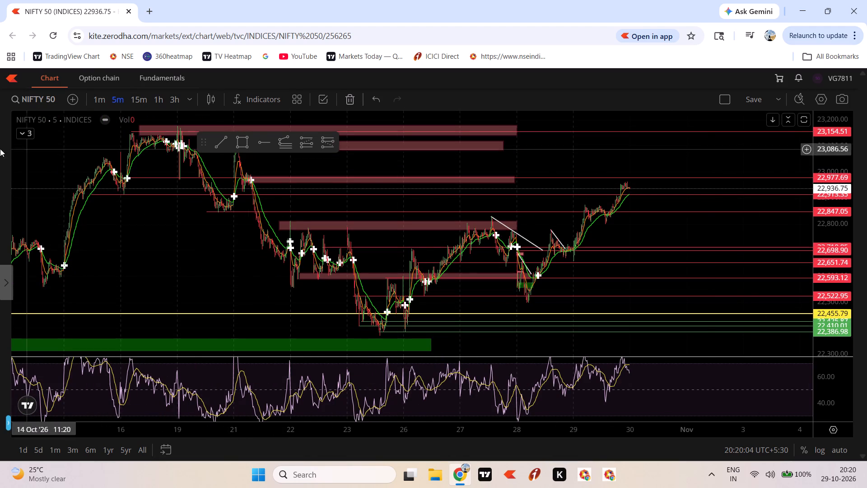
Expand the collapsed indicator legend and hide the EMA Cross indicator.
{"action": "left_click", "coordinate": [19, 133]}
{"action": "left_click", "coordinate": [61, 128]}
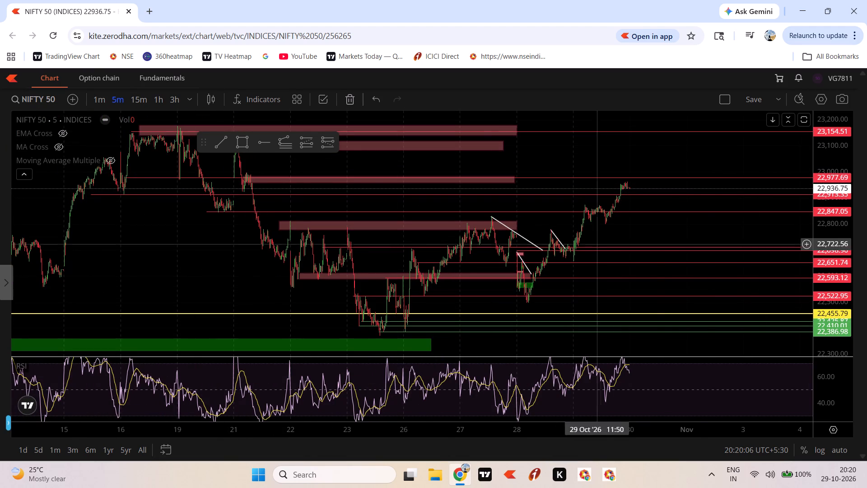
Delete the yellow horizontal line at 22,455.79 and collapse the indicator legend.
{"action": "left_click_drag", "start_coordinate": [656, 230], "coordinate": [712, 212]}
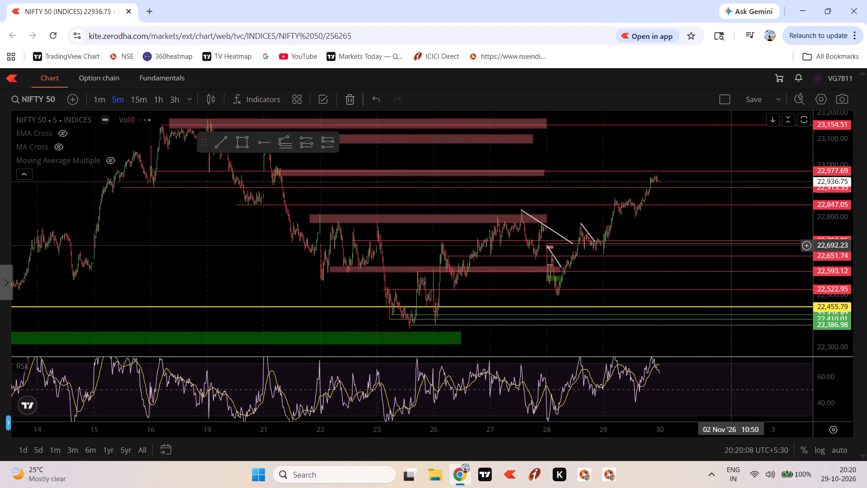
{"action": "left_click", "coordinate": [367, 308]}
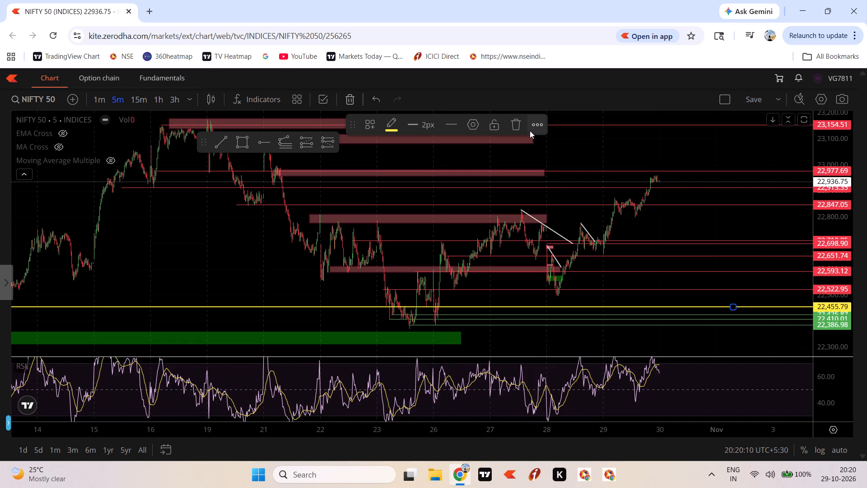
{"action": "left_click", "coordinate": [513, 124]}
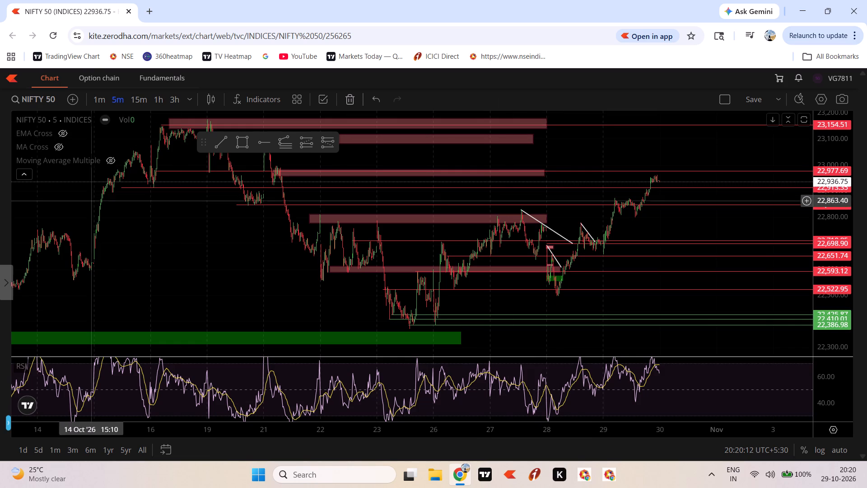
{"action": "left_click", "coordinate": [20, 179]}
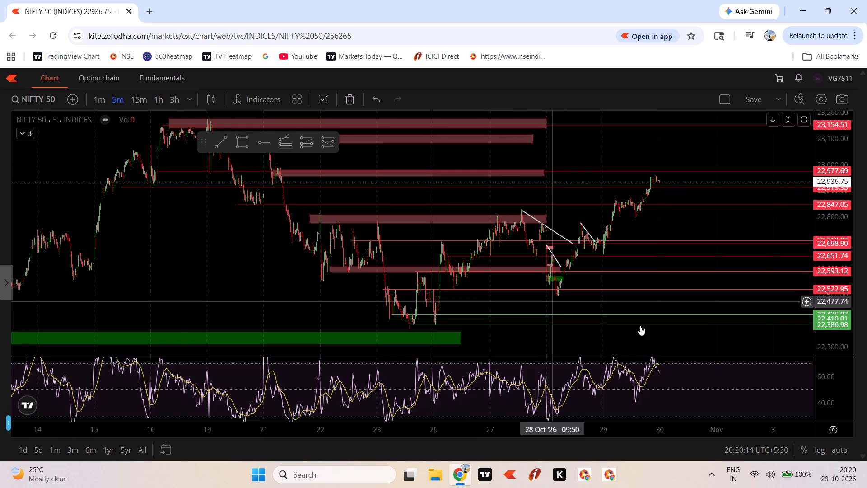
Switch the chart to the 15-minute timeframe and examine the price action and drawn zones up to 29 October.
{"action": "scroll", "coordinate": [736, 310], "scroll_direction": "up", "scroll_amount": 5}
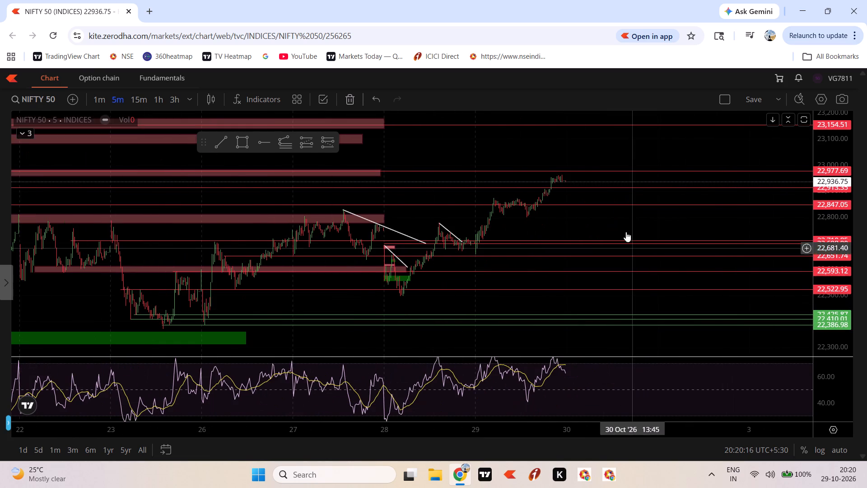
{"action": "left_click_drag", "start_coordinate": [625, 219], "coordinate": [777, 260]}
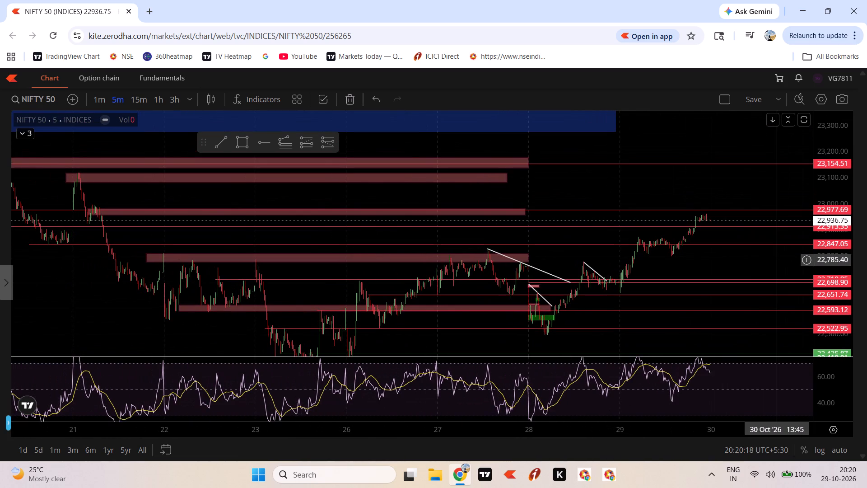
{"action": "left_click", "coordinate": [138, 103]}
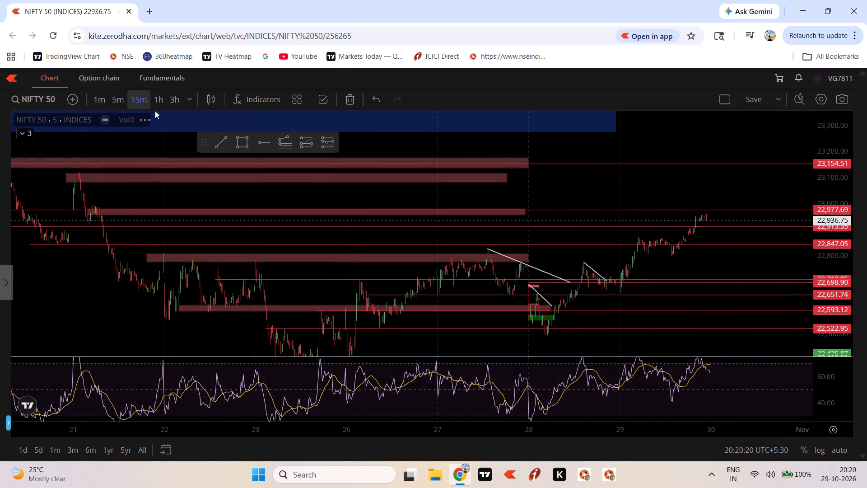
{"action": "left_click_drag", "start_coordinate": [351, 262], "coordinate": [772, 218]}
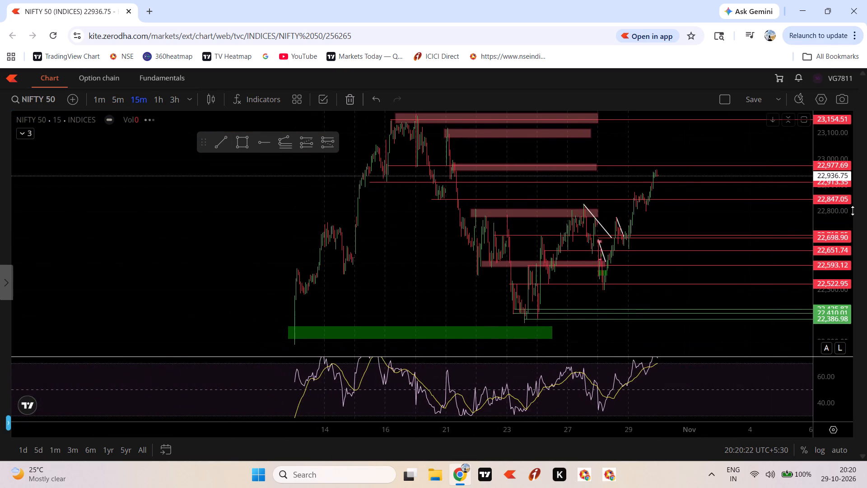
{"action": "scroll", "coordinate": [824, 239], "scroll_direction": "down", "scroll_amount": 10}
{"action": "scroll", "coordinate": [695, 317], "scroll_direction": "up", "scroll_amount": 7}
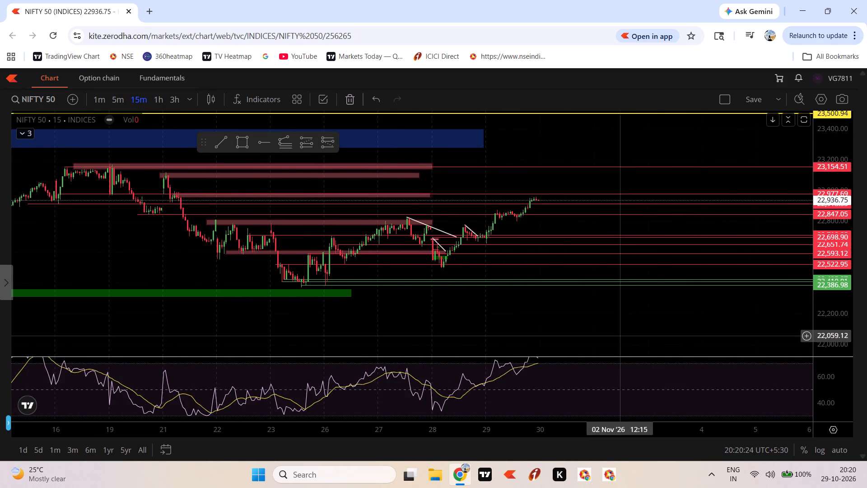
{"action": "left_click_drag", "start_coordinate": [620, 336], "coordinate": [816, 334]}
{"action": "scroll", "coordinate": [745, 334], "scroll_direction": "up", "scroll_amount": 7}
{"action": "scroll", "coordinate": [825, 275], "scroll_direction": "up", "scroll_amount": 7}
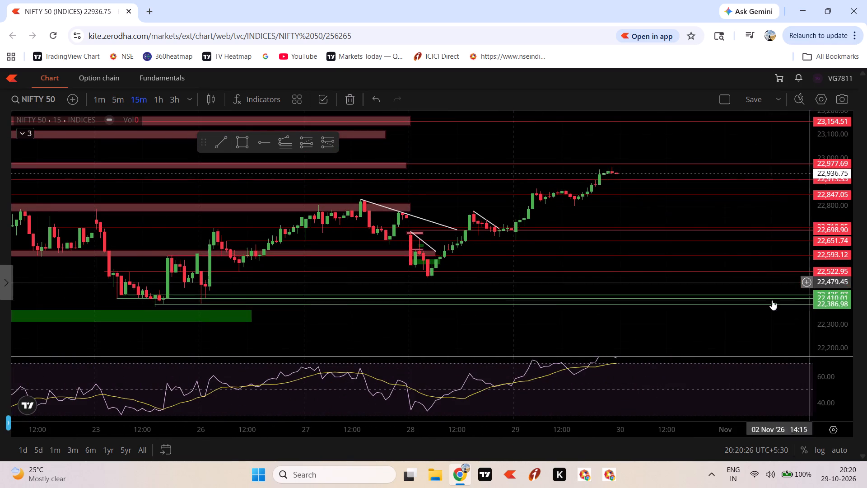
{"action": "left_click_drag", "start_coordinate": [687, 331], "coordinate": [818, 333]}
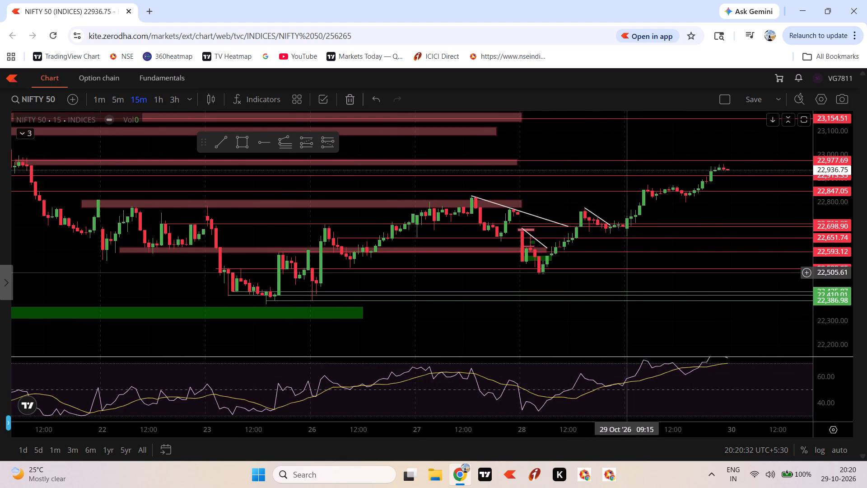
Delete the small green zone near 22,556 and the short white trend line, both drawn on 28 October.
{"action": "left_click", "coordinate": [550, 258]}
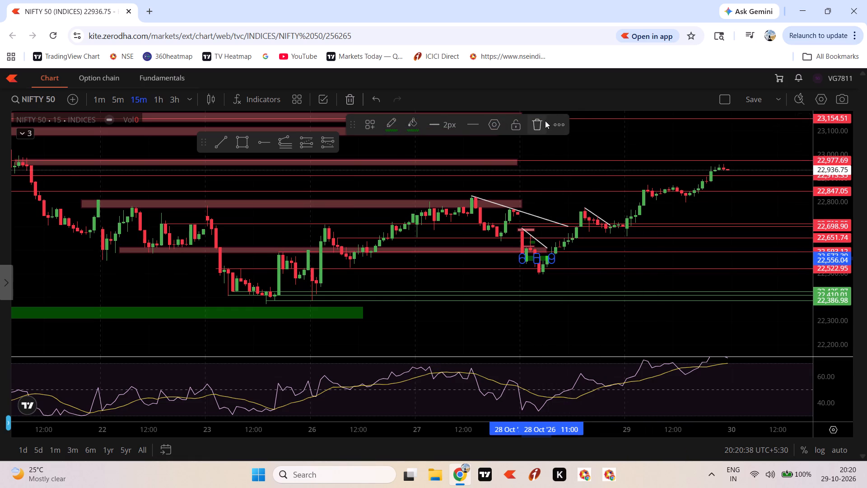
{"action": "left_click", "coordinate": [545, 121]}
{"action": "left_click", "coordinate": [548, 252]}
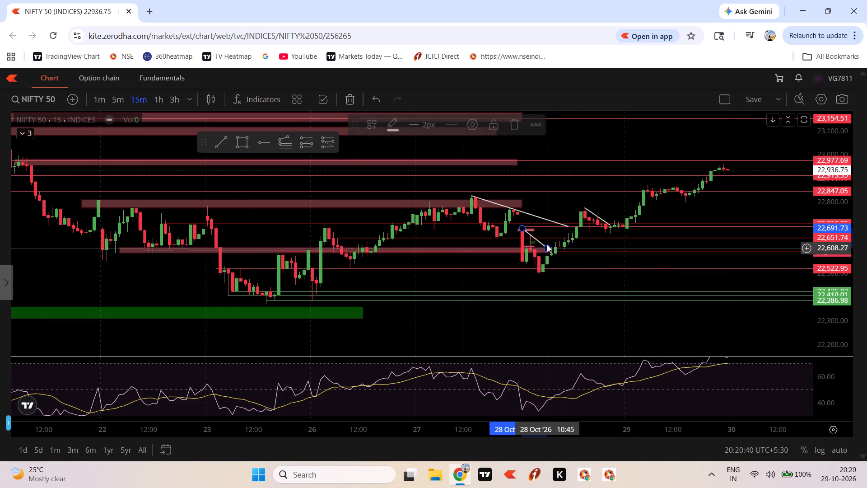
{"action": "left_click", "coordinate": [518, 127]}
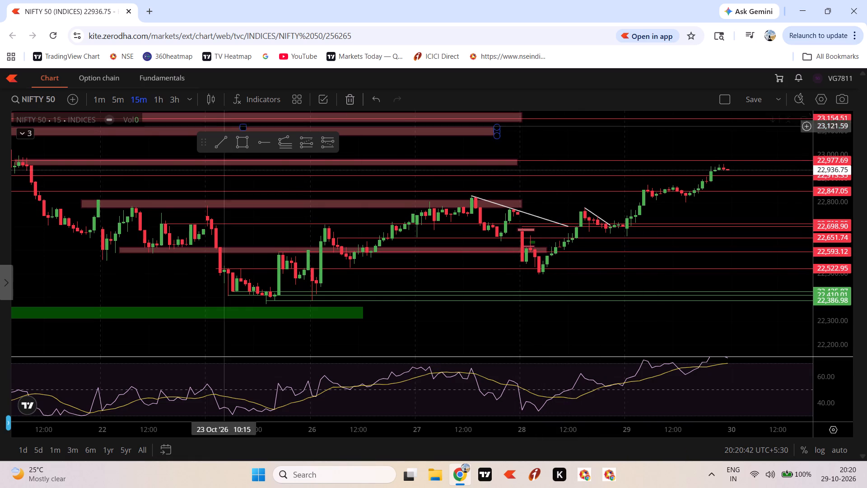
Switch the chart to the 1-hour timeframe.
{"action": "left_click", "coordinate": [161, 100]}
{"action": "left_click_drag", "start_coordinate": [381, 328], "coordinate": [800, 293]}
{"action": "scroll", "coordinate": [826, 263], "scroll_direction": "down", "scroll_amount": 5}
{"action": "left_click_drag", "start_coordinate": [767, 282], "coordinate": [771, 339]}
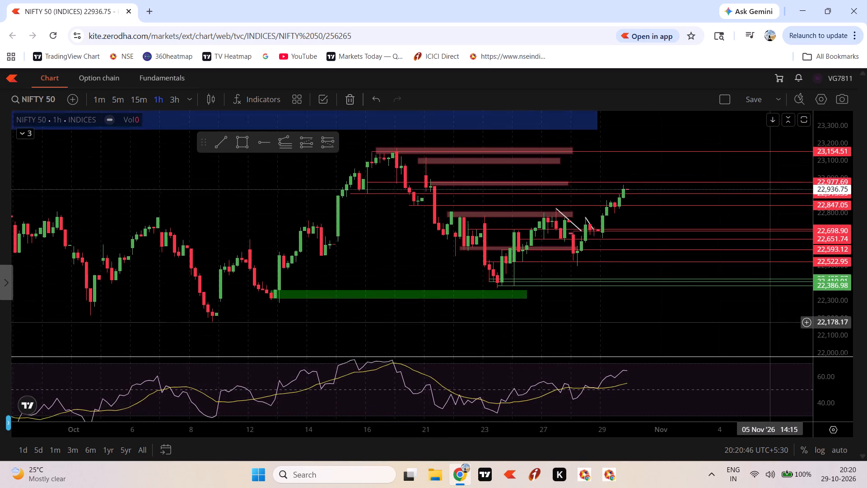
{"action": "left_click_drag", "start_coordinate": [771, 339], "coordinate": [771, 340]}
{"action": "scroll", "coordinate": [770, 339], "scroll_direction": "up", "scroll_amount": 5}
{"action": "left_click_drag", "start_coordinate": [572, 329], "coordinate": [812, 303]}
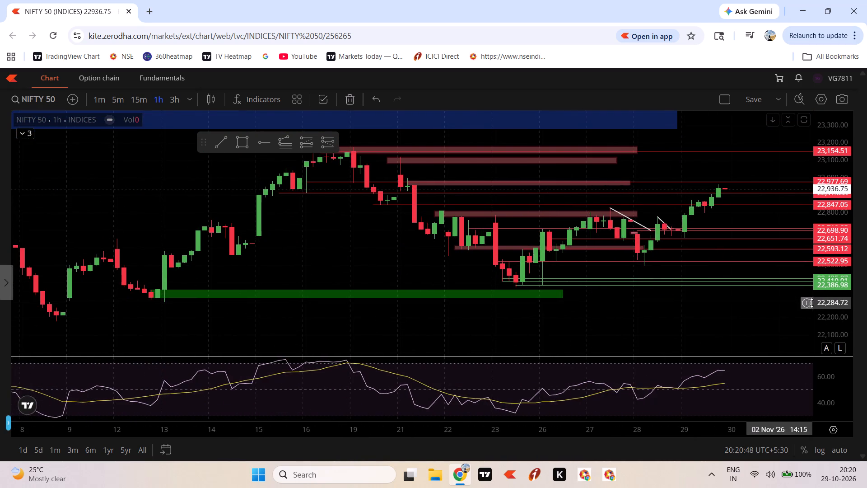
{"action": "scroll", "coordinate": [803, 308], "scroll_direction": "down", "scroll_amount": 4}
{"action": "scroll", "coordinate": [782, 319], "scroll_direction": "up", "scroll_amount": 1}
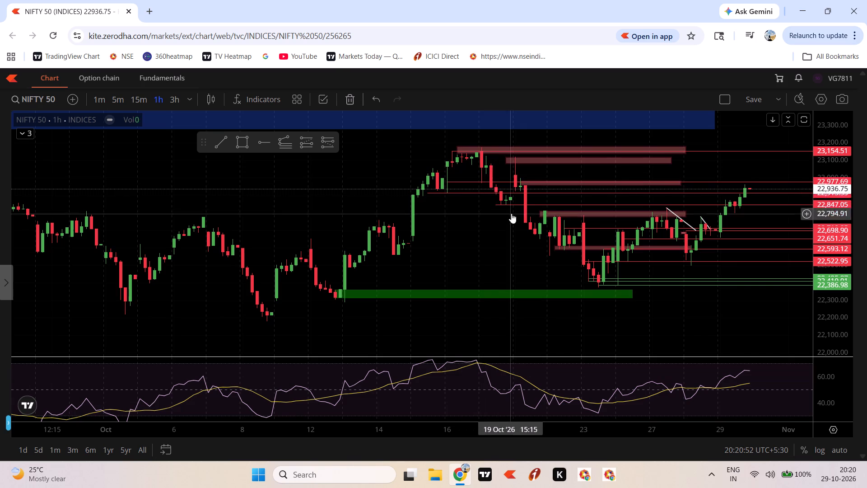
Delete the two uppermost red zones, the one at the 23,154.51 line and the one near 23,100.
{"action": "left_click", "coordinate": [685, 151]}
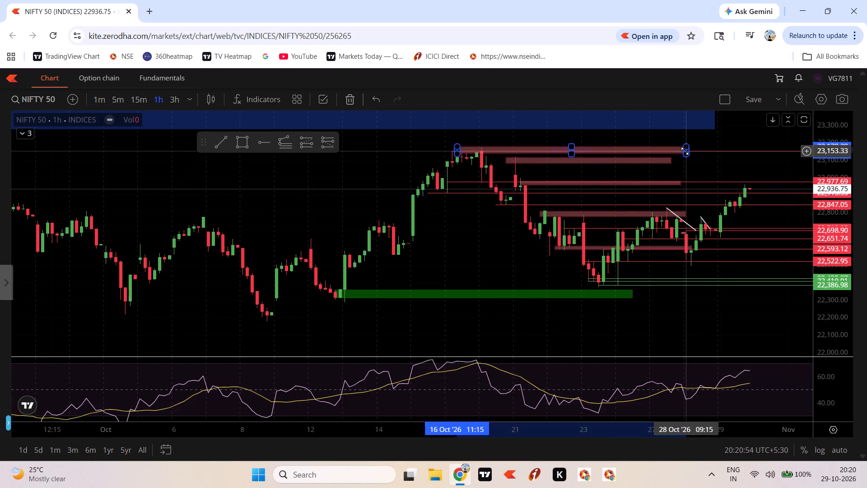
{"action": "left_click", "coordinate": [531, 123]}
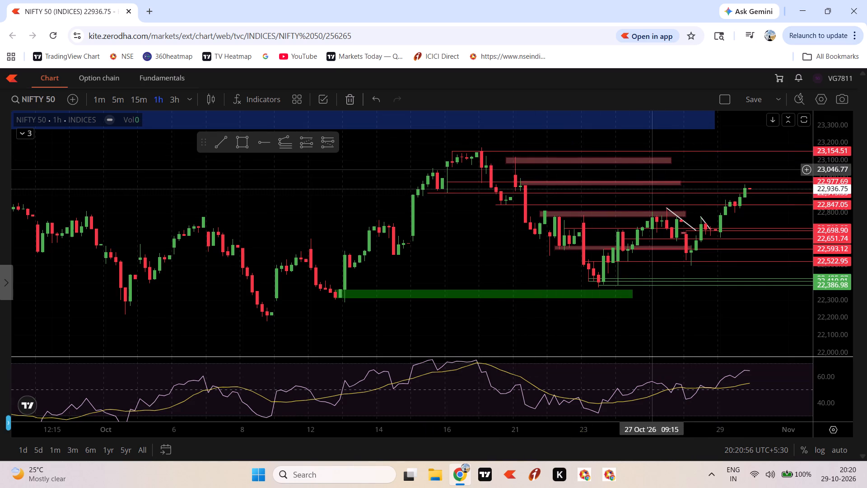
{"action": "left_click", "coordinate": [673, 163]}
{"action": "left_click", "coordinate": [542, 124]}
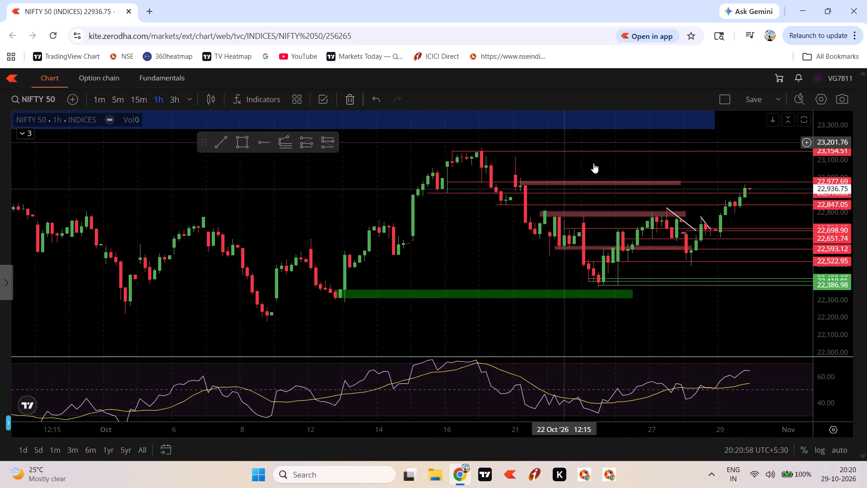
Extend the end of the red zone beside the 22,977.69 line to about 30 October.
{"action": "left_click_drag", "start_coordinate": [683, 185], "coordinate": [777, 182]}
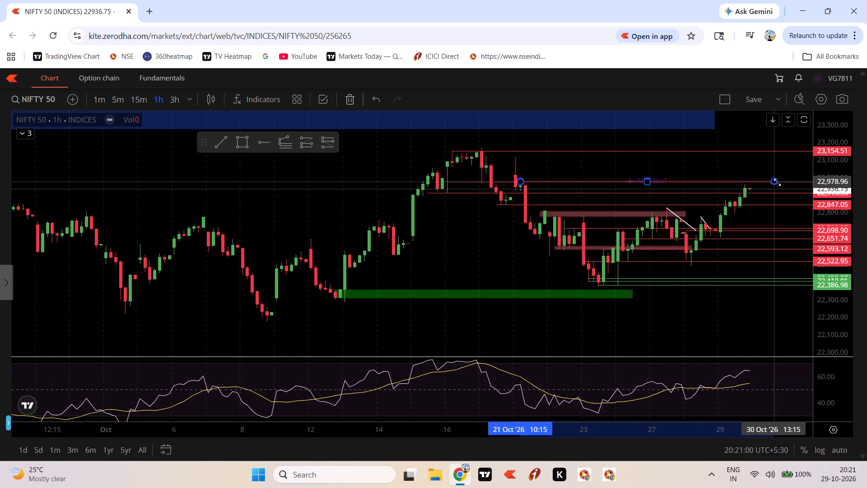
{"action": "left_click_drag", "start_coordinate": [777, 182], "coordinate": [779, 184]}
{"action": "left_click", "coordinate": [771, 167]}
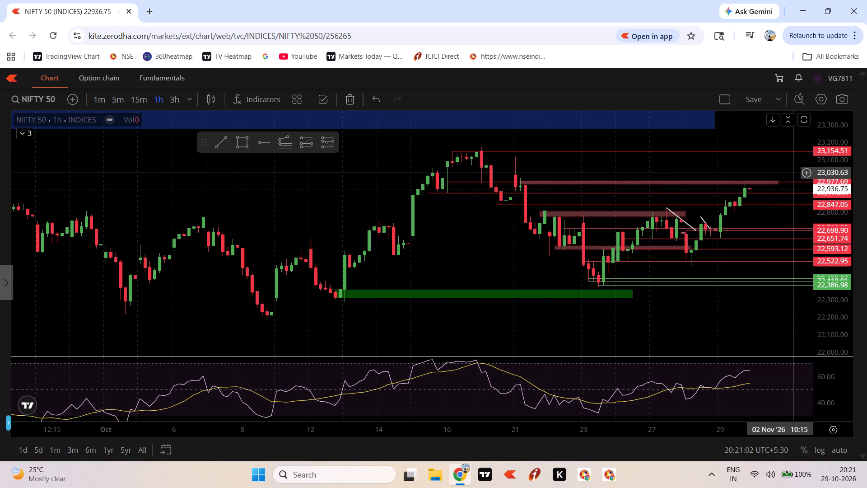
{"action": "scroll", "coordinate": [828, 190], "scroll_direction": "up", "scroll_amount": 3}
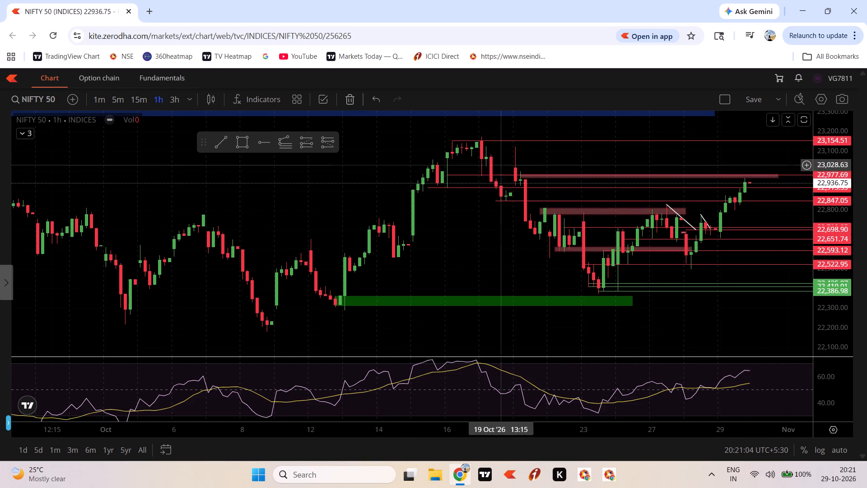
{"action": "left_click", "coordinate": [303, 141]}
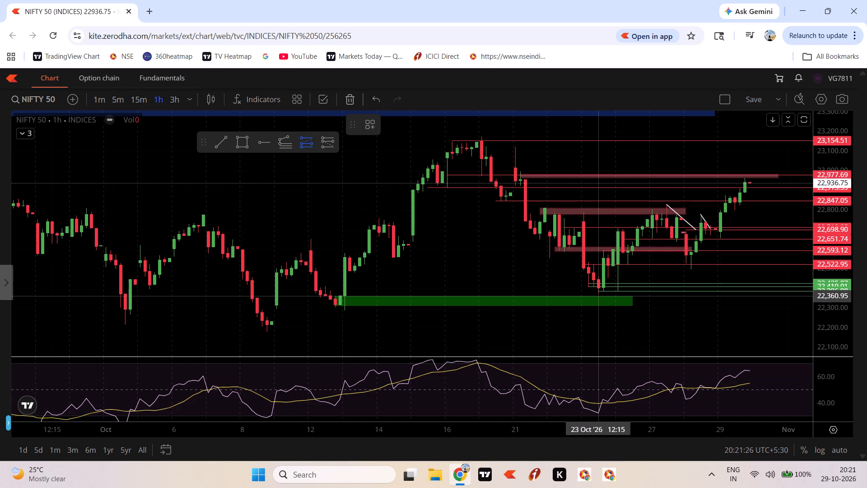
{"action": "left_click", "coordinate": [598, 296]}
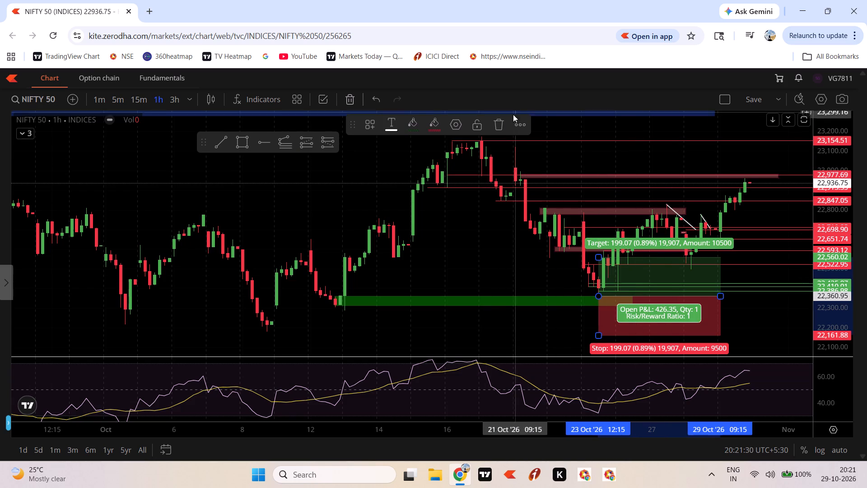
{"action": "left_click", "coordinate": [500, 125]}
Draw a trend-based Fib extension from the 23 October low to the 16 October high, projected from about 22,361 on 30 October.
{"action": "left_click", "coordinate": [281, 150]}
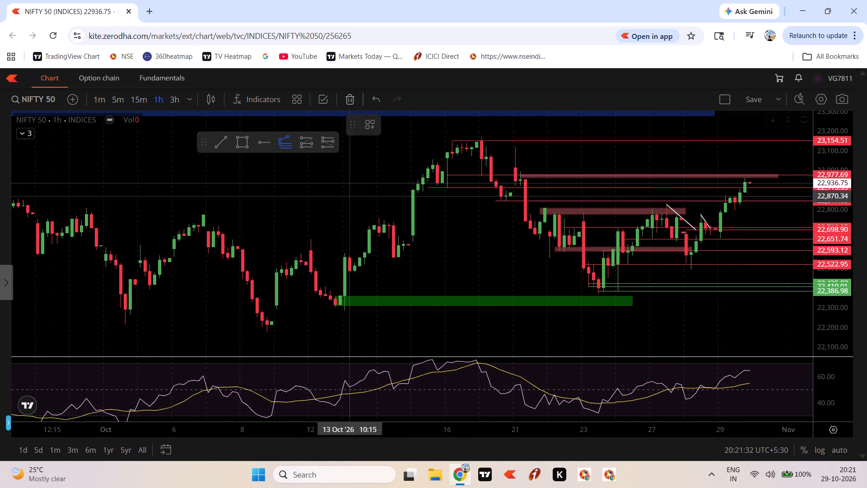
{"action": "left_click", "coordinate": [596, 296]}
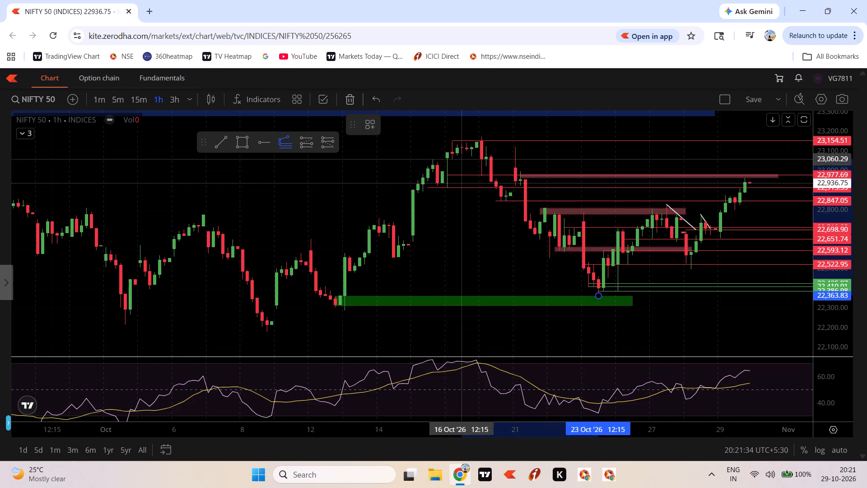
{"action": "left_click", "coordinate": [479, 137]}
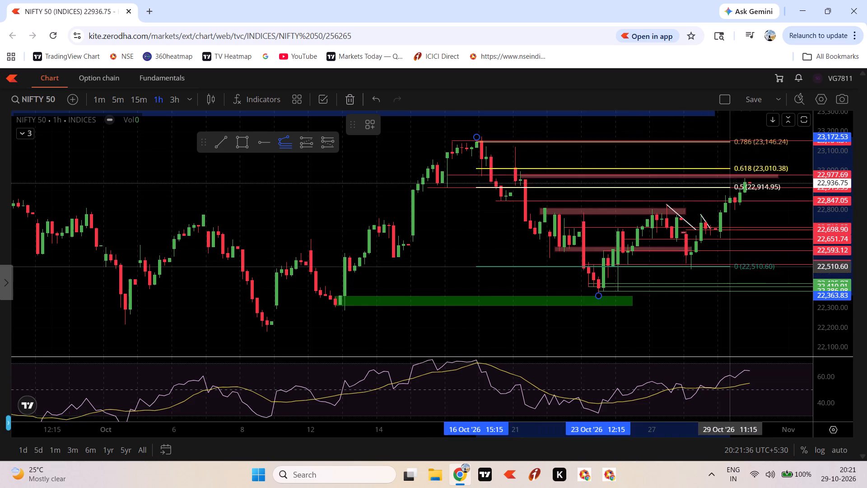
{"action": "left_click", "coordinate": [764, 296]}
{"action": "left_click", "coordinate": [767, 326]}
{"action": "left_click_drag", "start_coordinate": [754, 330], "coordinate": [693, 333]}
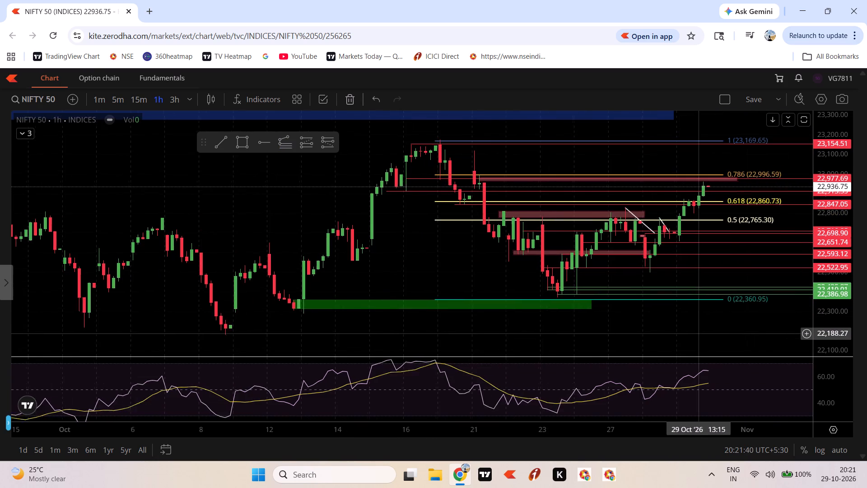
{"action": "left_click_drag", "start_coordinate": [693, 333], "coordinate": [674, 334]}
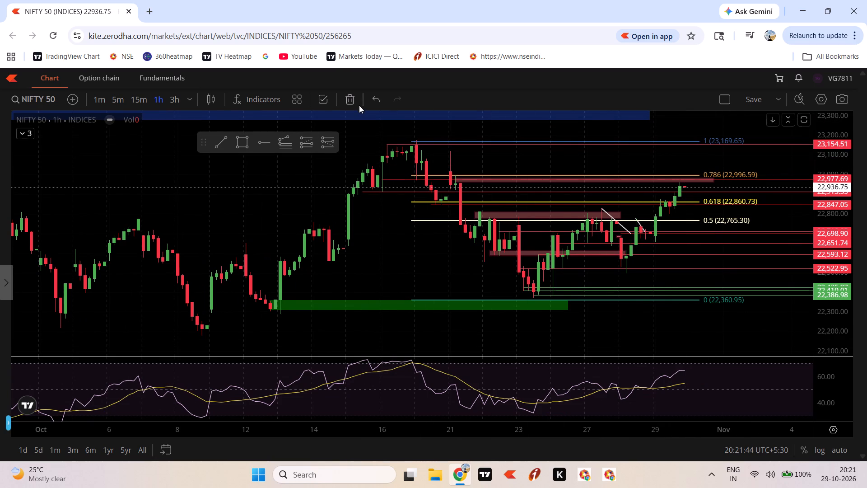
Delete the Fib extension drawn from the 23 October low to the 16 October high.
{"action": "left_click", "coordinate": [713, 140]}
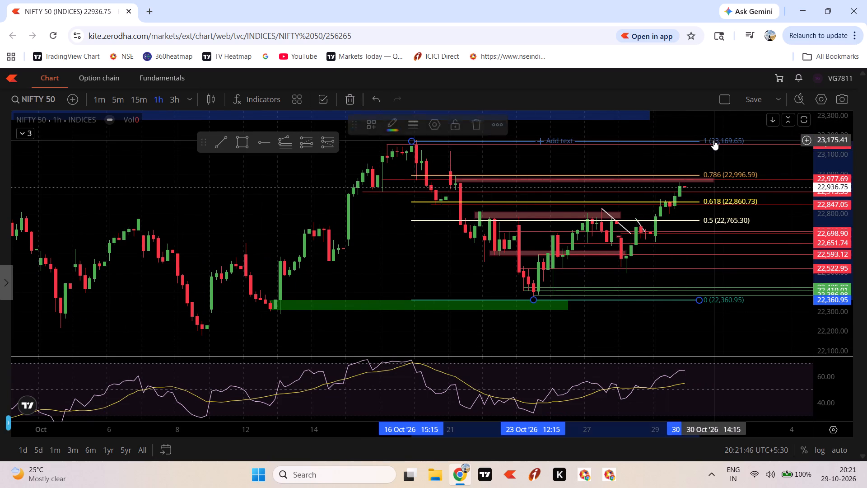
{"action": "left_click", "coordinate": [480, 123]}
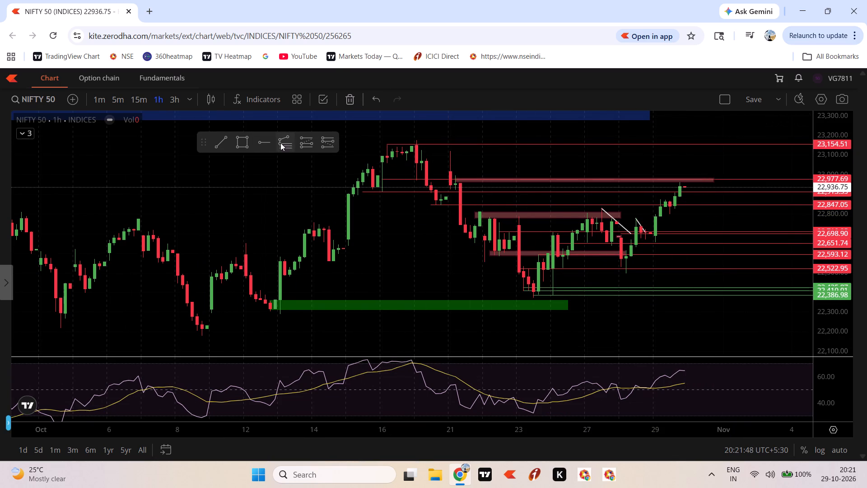
Draw a trend-based Fib extension from the 16 October high to the 23 October low, projected from about 23,184 on 2 November.
{"action": "left_click", "coordinate": [280, 143]}
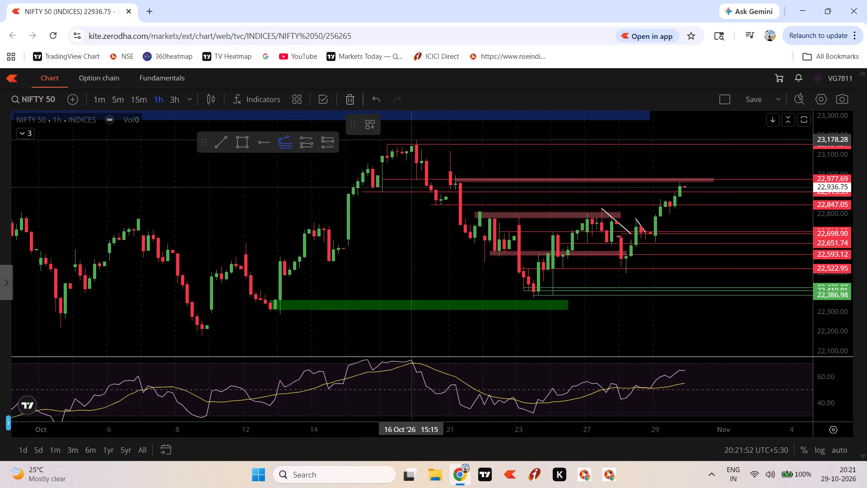
{"action": "left_click", "coordinate": [412, 140]}
{"action": "left_click", "coordinate": [532, 300]}
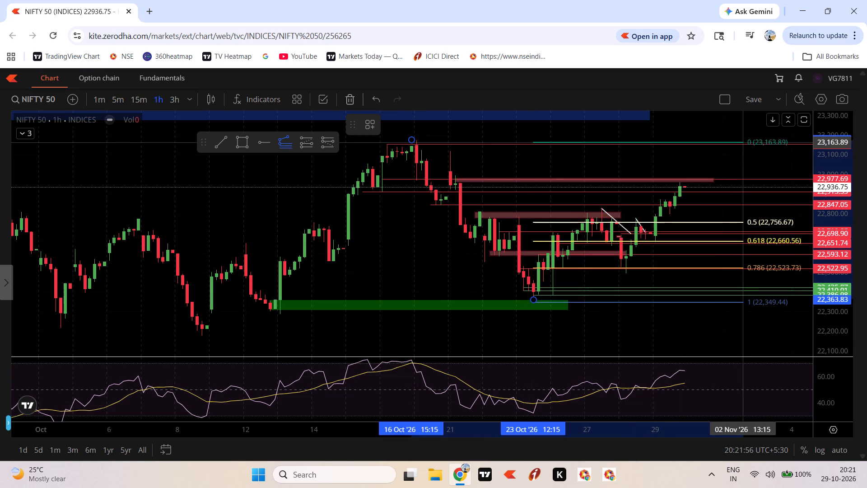
{"action": "left_click", "coordinate": [738, 139]}
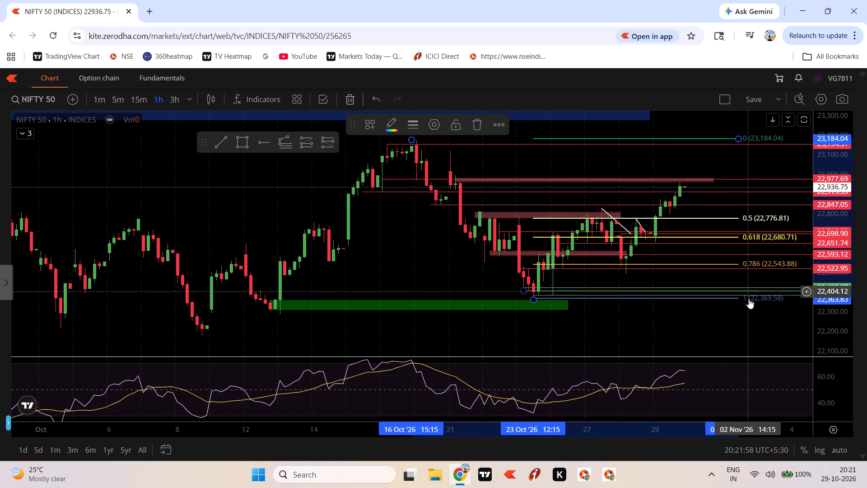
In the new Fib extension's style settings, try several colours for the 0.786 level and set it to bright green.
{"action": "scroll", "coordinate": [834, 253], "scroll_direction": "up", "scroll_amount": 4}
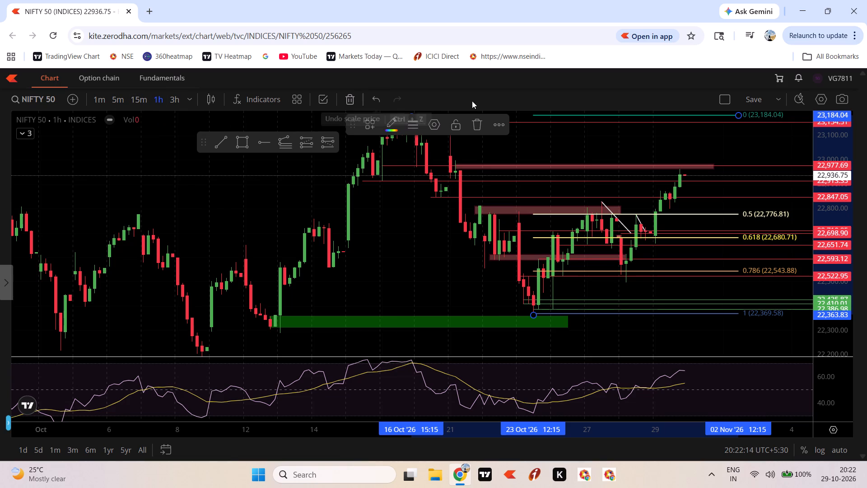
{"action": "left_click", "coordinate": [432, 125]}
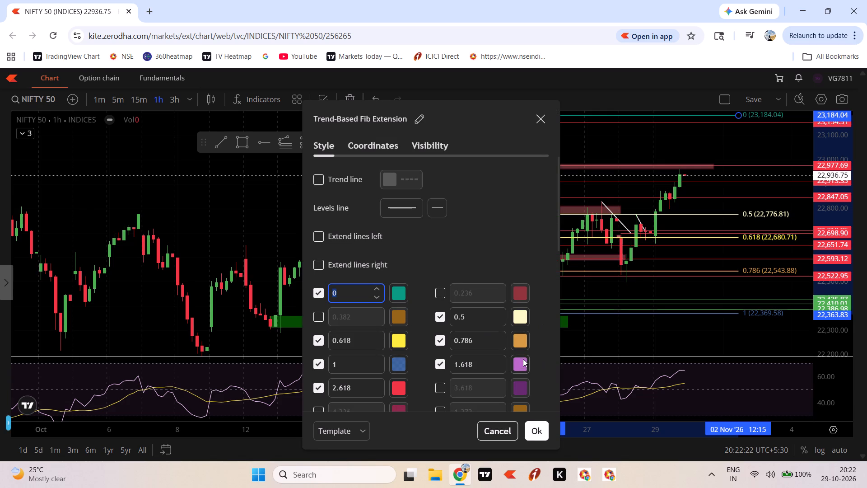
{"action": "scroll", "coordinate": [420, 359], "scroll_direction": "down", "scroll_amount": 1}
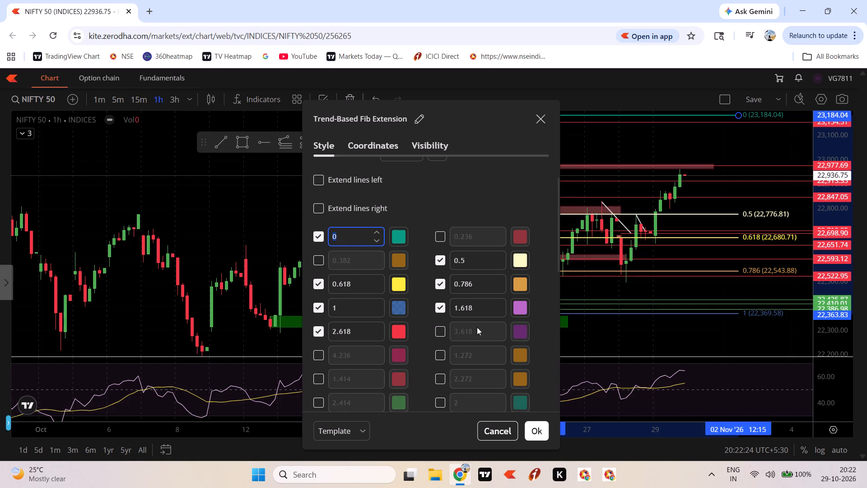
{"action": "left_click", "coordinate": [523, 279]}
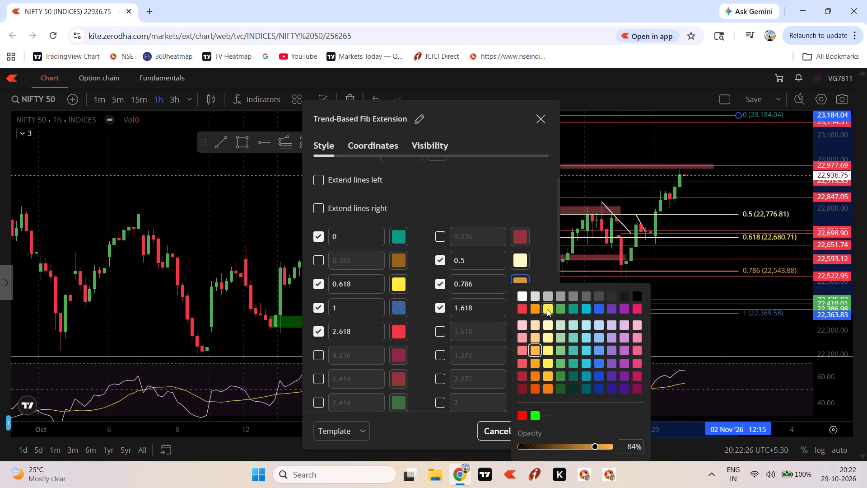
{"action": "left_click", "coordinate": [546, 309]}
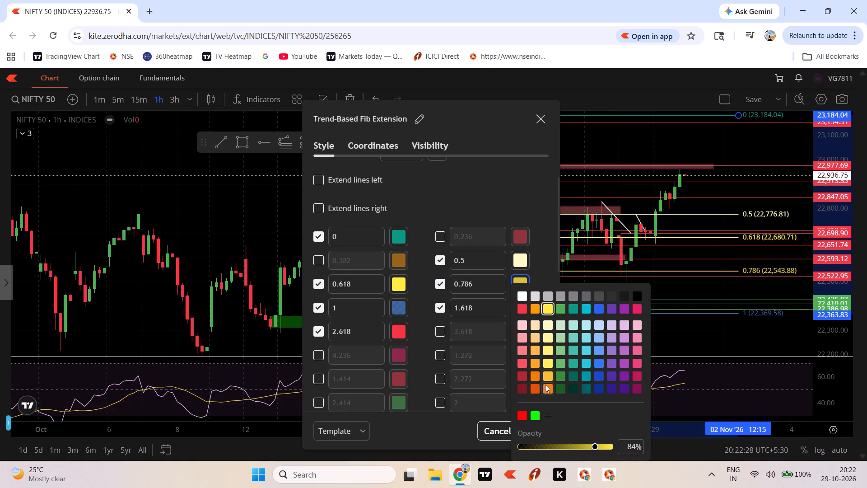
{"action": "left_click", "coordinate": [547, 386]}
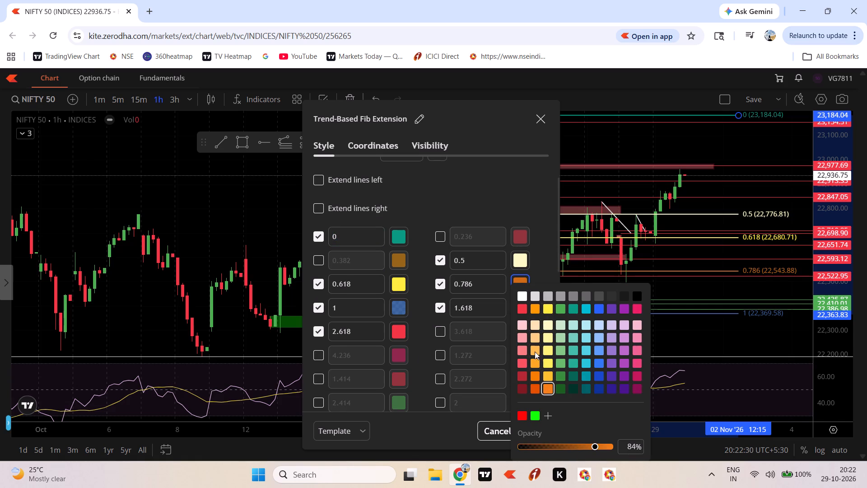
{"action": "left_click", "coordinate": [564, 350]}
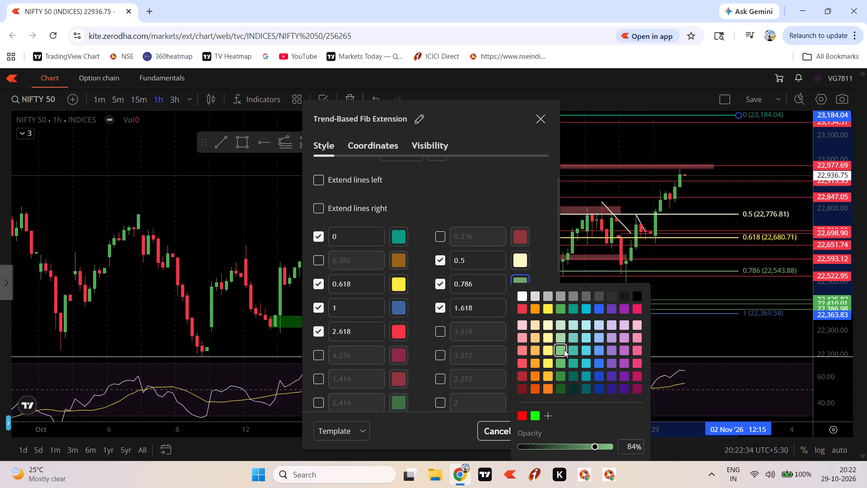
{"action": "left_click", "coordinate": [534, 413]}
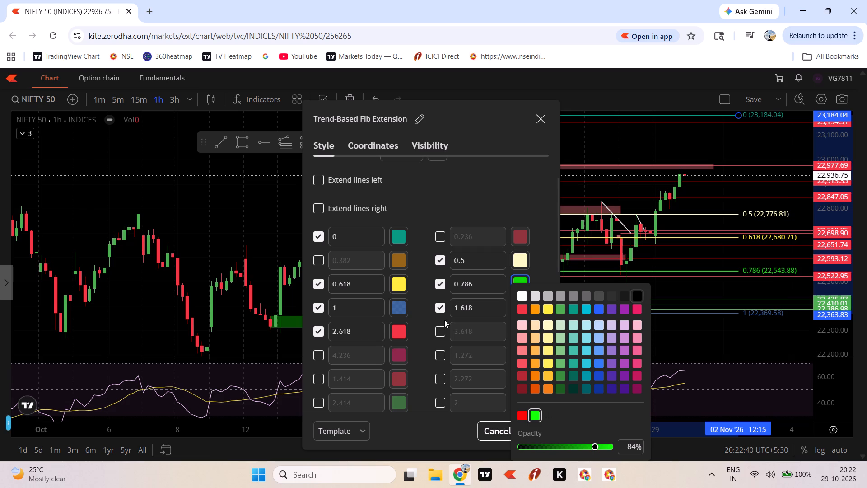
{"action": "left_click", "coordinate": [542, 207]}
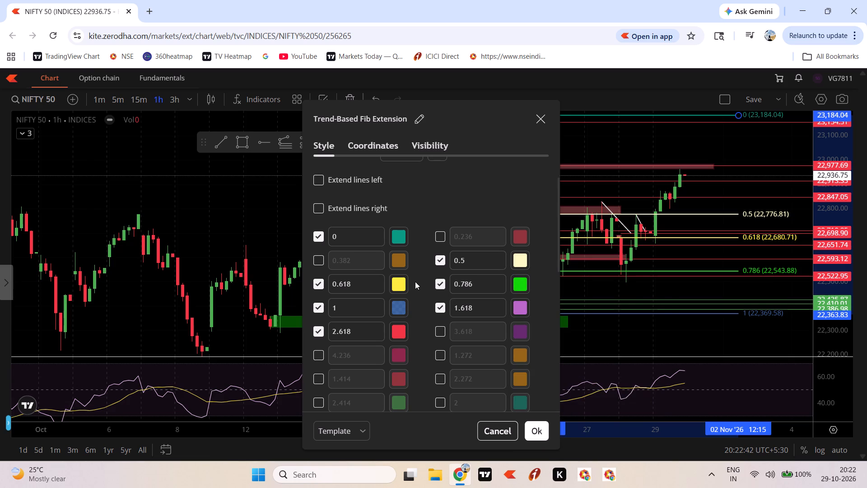
Try other colours for the Fib extension's 0.5 level and set it to bright green.
{"action": "left_click", "coordinate": [526, 260]}
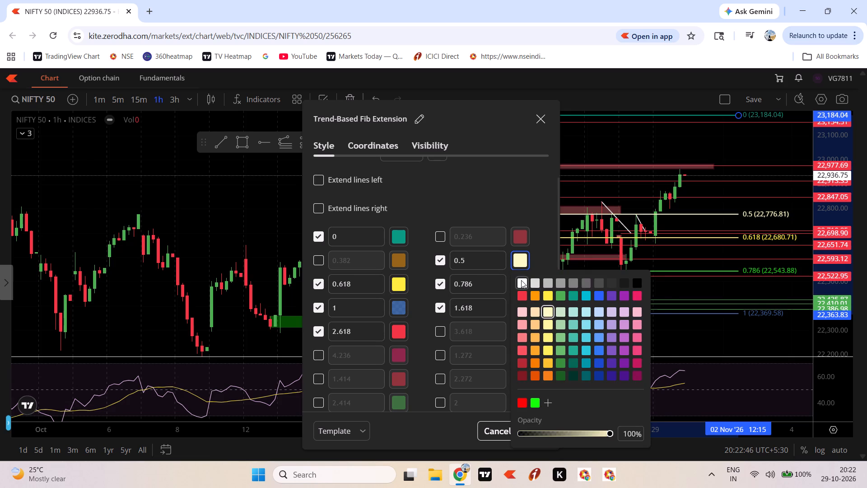
{"action": "left_click", "coordinate": [521, 280]}
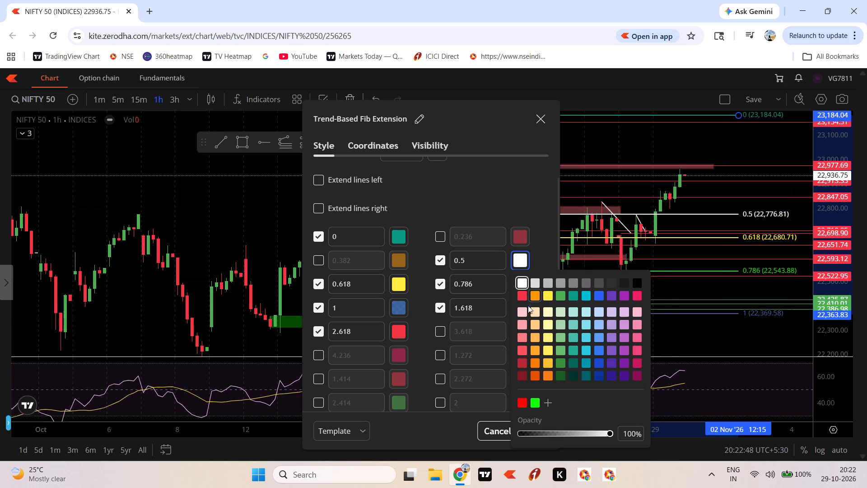
{"action": "left_click", "coordinate": [532, 311]}
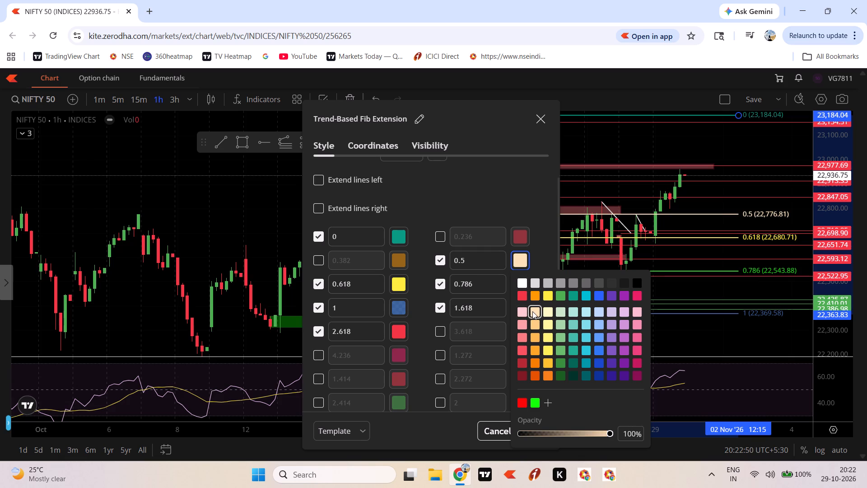
{"action": "left_click", "coordinate": [548, 311]}
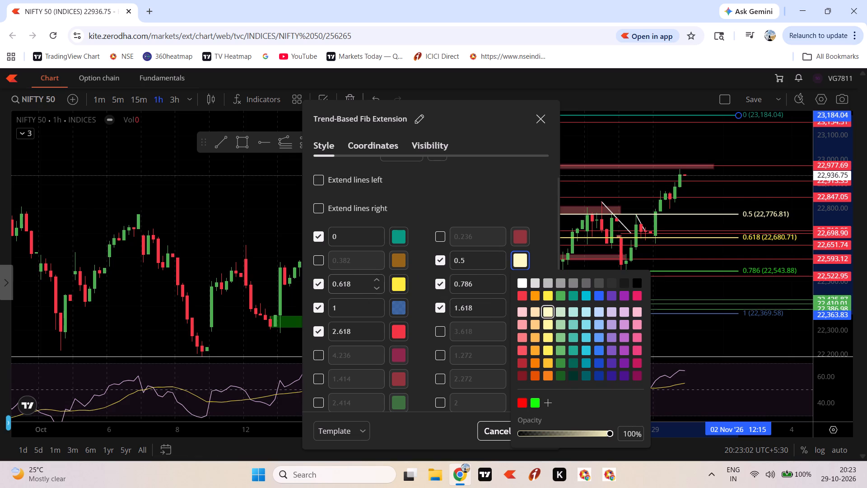
{"action": "left_click", "coordinate": [520, 261]}
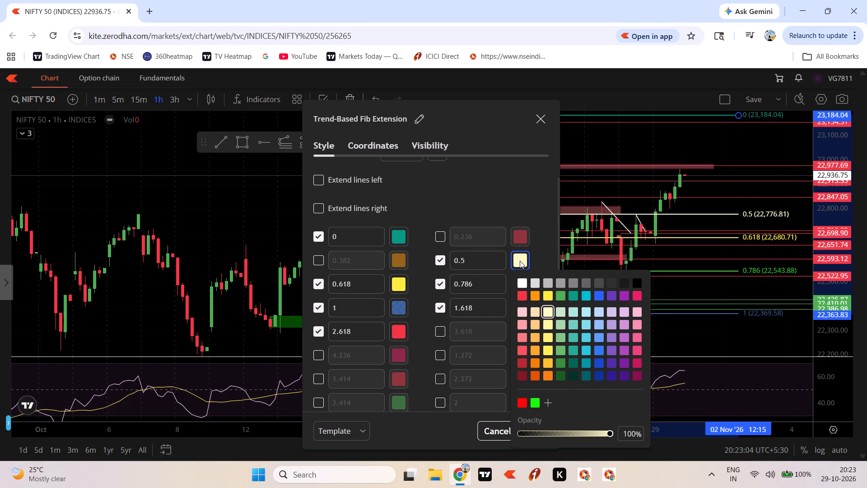
{"action": "left_click", "coordinate": [515, 259]}
{"action": "left_click", "coordinate": [535, 402]}
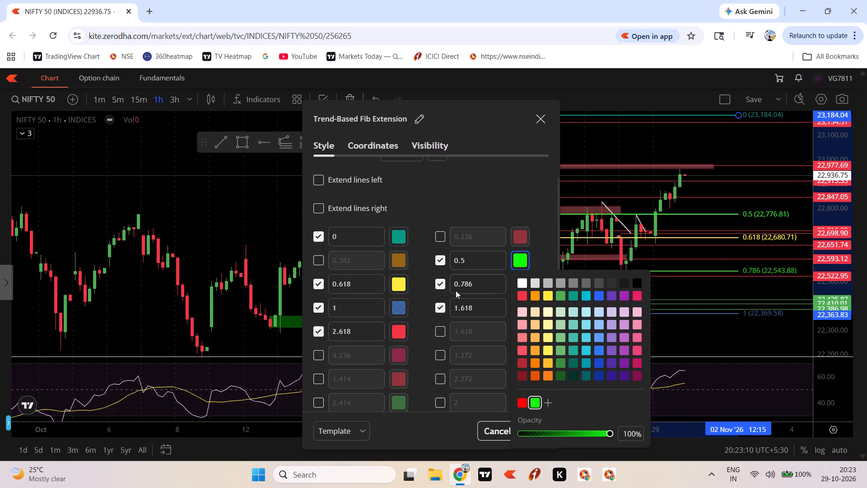
{"action": "left_click", "coordinate": [548, 252]}
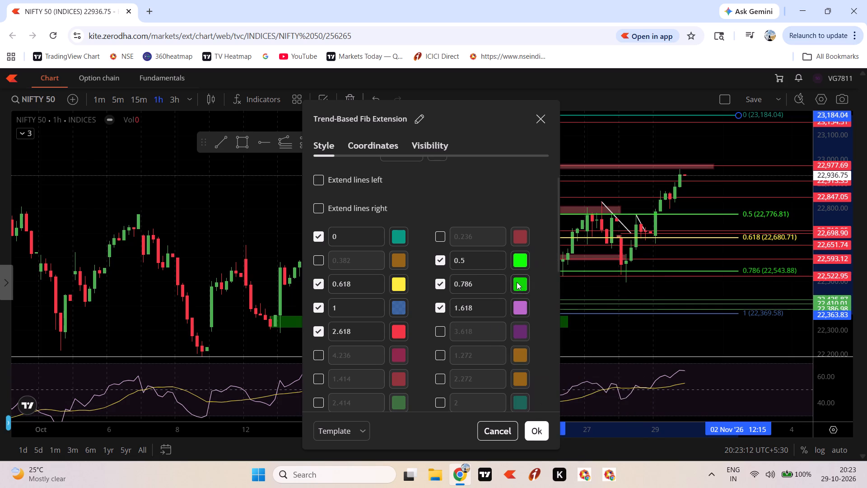
Set the Fib extension's 0.786 level colour to blue.
{"action": "left_click", "coordinate": [517, 282]}
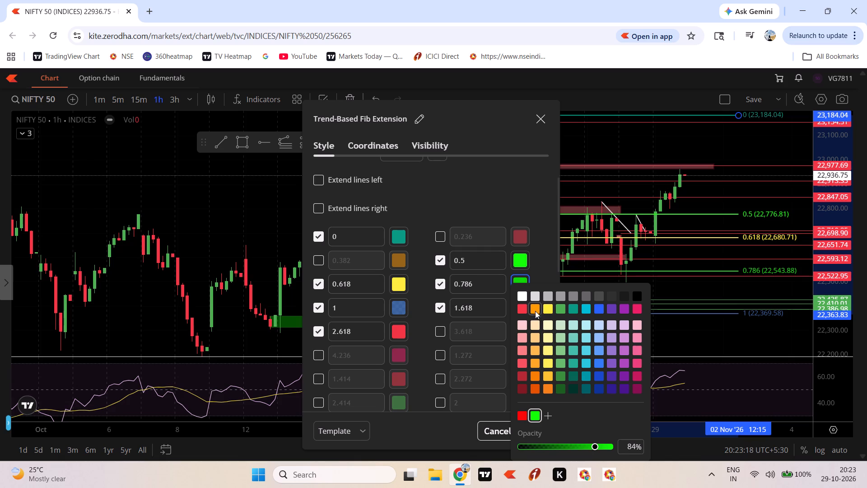
{"action": "left_click", "coordinate": [588, 351]}
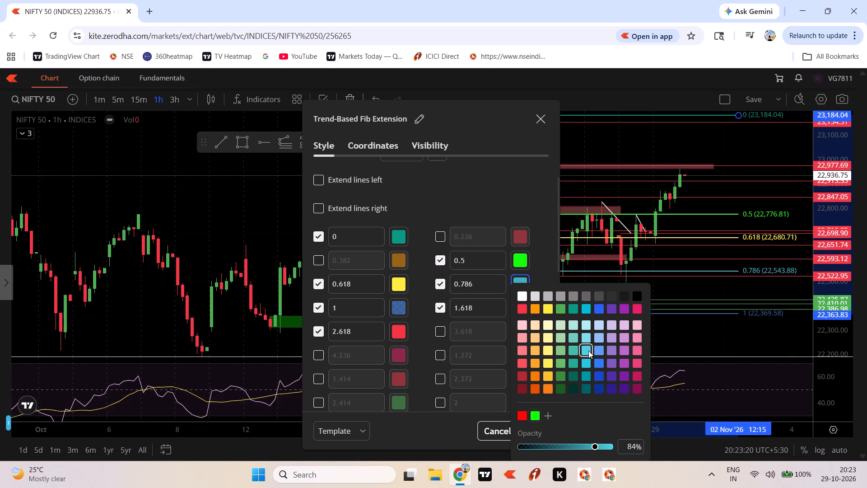
{"action": "left_click", "coordinate": [599, 308]}
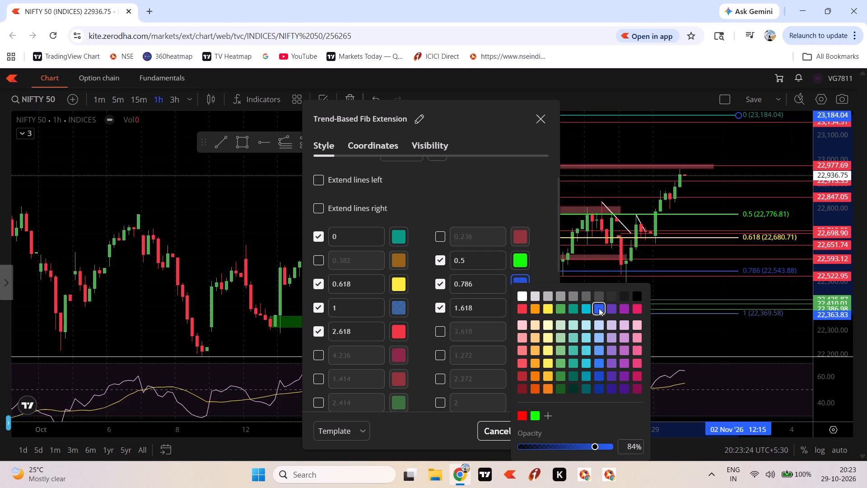
{"action": "left_click", "coordinate": [520, 204]}
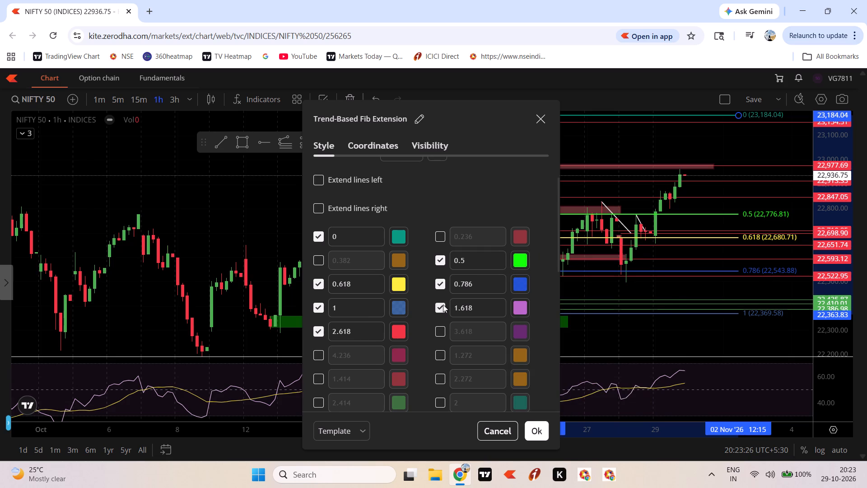
Set the Fib extension's level 1 colour to white with 92% opacity.
{"action": "left_click", "coordinate": [397, 307]}
{"action": "left_click", "coordinate": [400, 294]}
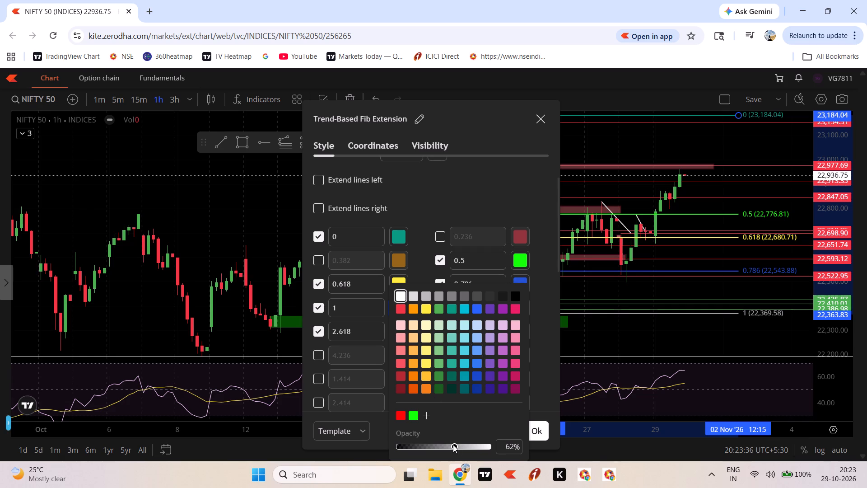
{"action": "left_click_drag", "start_coordinate": [453, 445], "coordinate": [483, 453]}
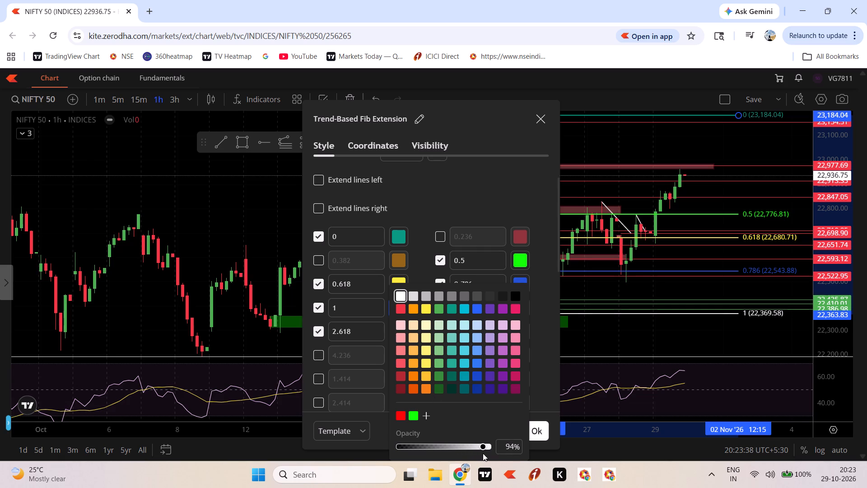
{"action": "left_click_drag", "start_coordinate": [483, 453], "coordinate": [481, 454]}
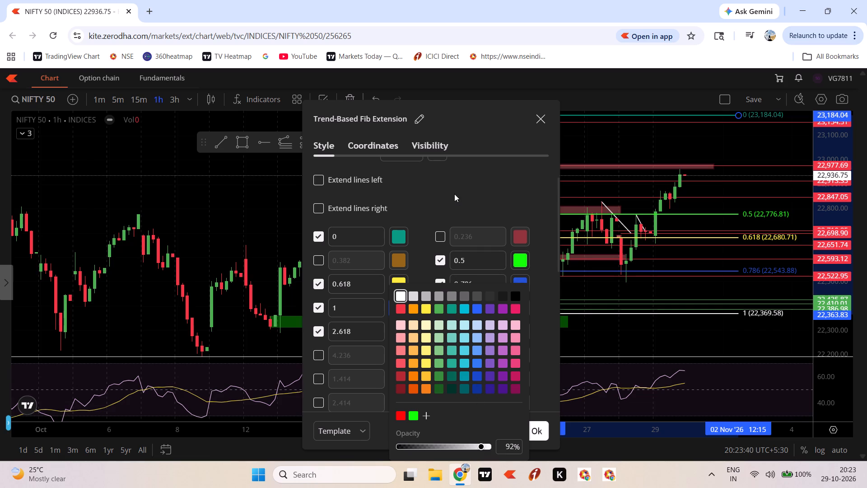
Try several purple shades for the Fib extension's level 0 colour, set it to medium light purple and apply the settings.
{"action": "left_click", "coordinate": [457, 193]}
{"action": "left_click", "coordinate": [398, 234]}
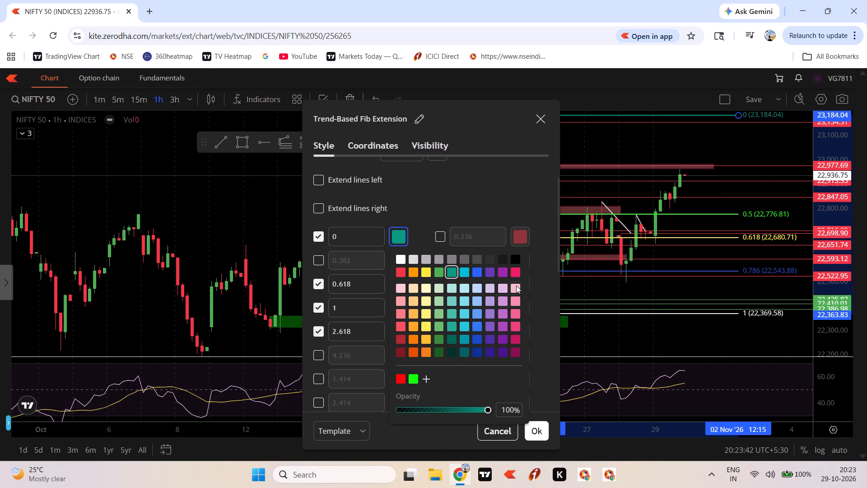
{"action": "left_click", "coordinate": [500, 274]}
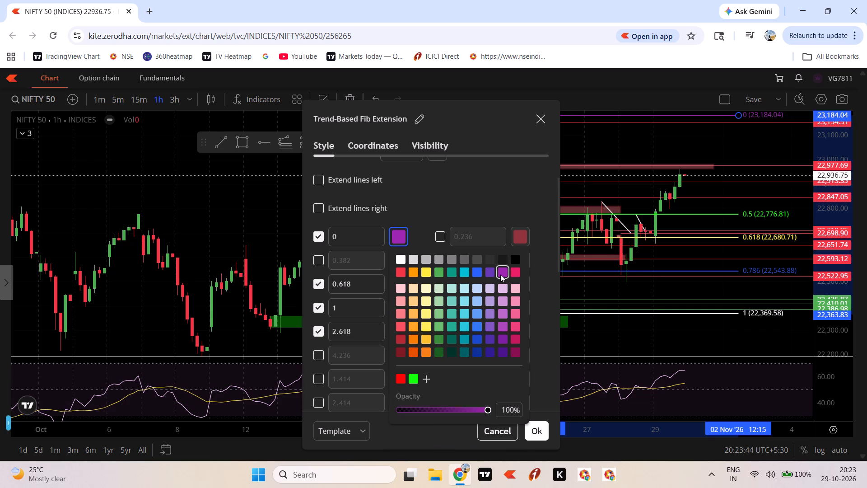
{"action": "left_click", "coordinate": [505, 300]}
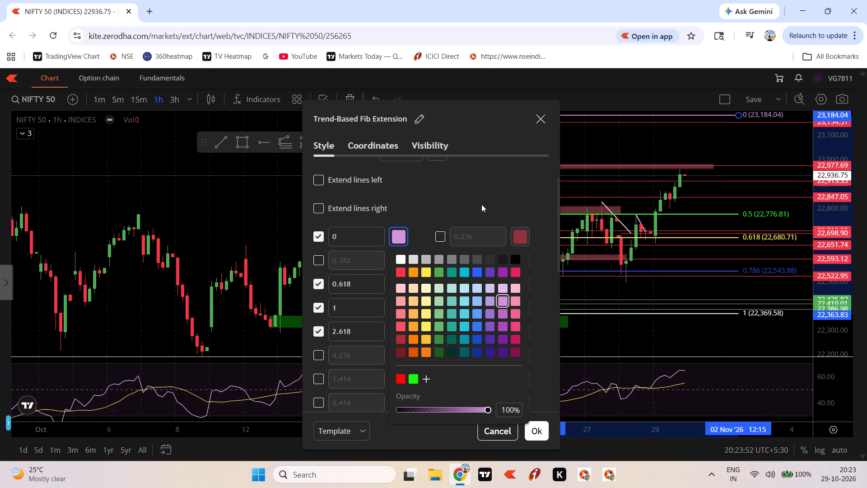
{"action": "left_click", "coordinate": [500, 314]}
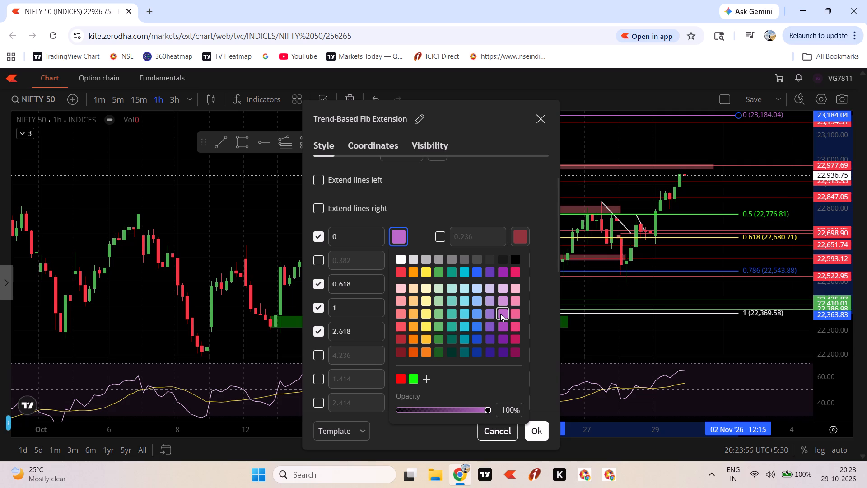
{"action": "left_click", "coordinate": [537, 430]}
Save the chart's default layout and deselect the Fib extension.
{"action": "left_click", "coordinate": [324, 97]}
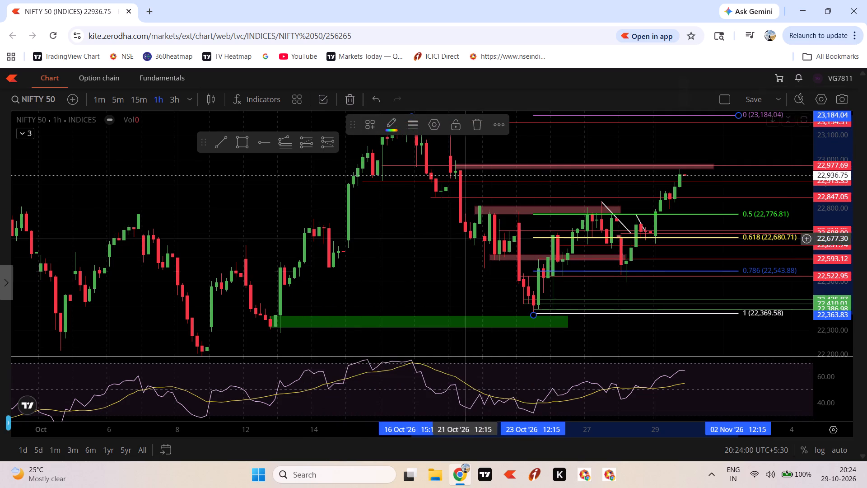
{"action": "left_click", "coordinate": [697, 343]}
Set the trend-based Fib extension's levels line to the thinnest thickness and apply the settings.
{"action": "left_click_drag", "start_coordinate": [705, 342], "coordinate": [620, 347]}
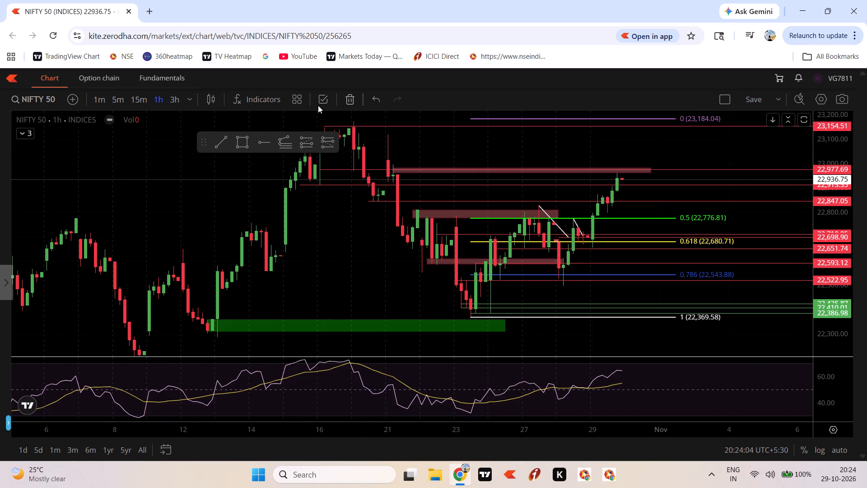
{"action": "left_click", "coordinate": [688, 217]}
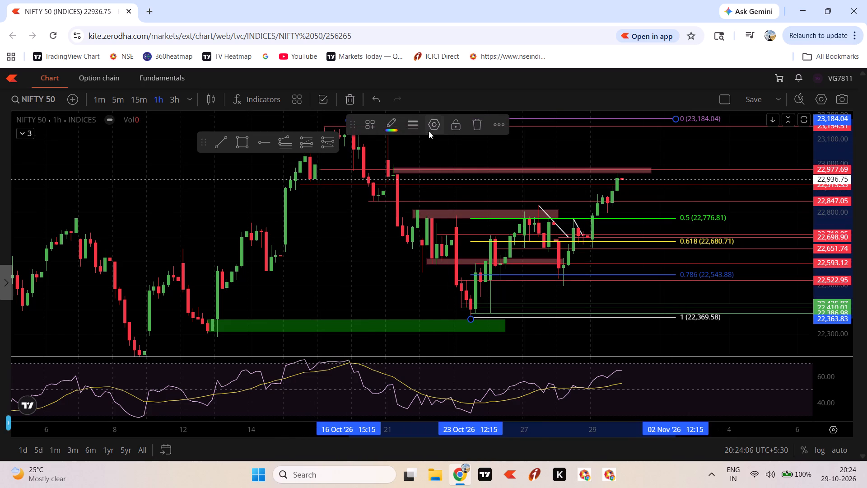
{"action": "left_click", "coordinate": [395, 125]}
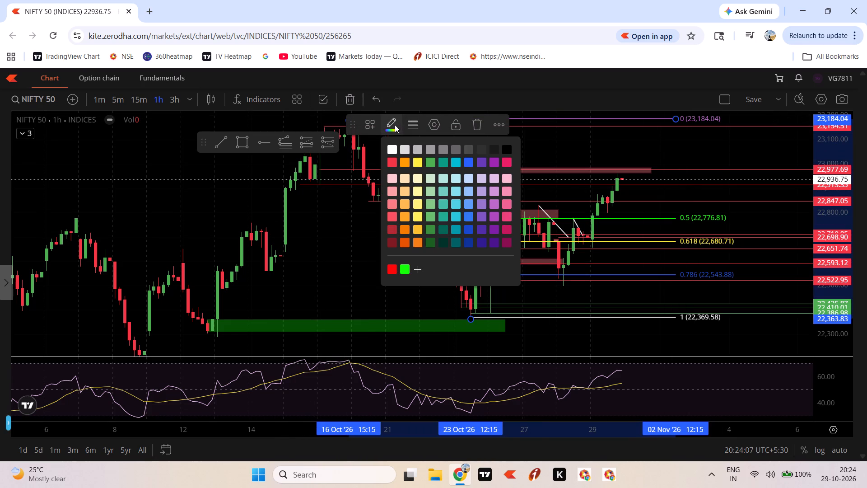
{"action": "left_click", "coordinate": [432, 127]}
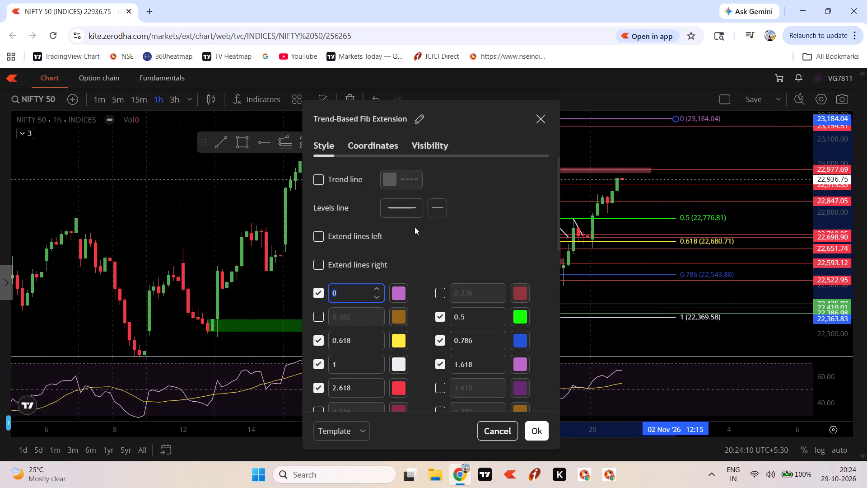
{"action": "left_click", "coordinate": [361, 142]}
{"action": "left_click", "coordinate": [336, 148]}
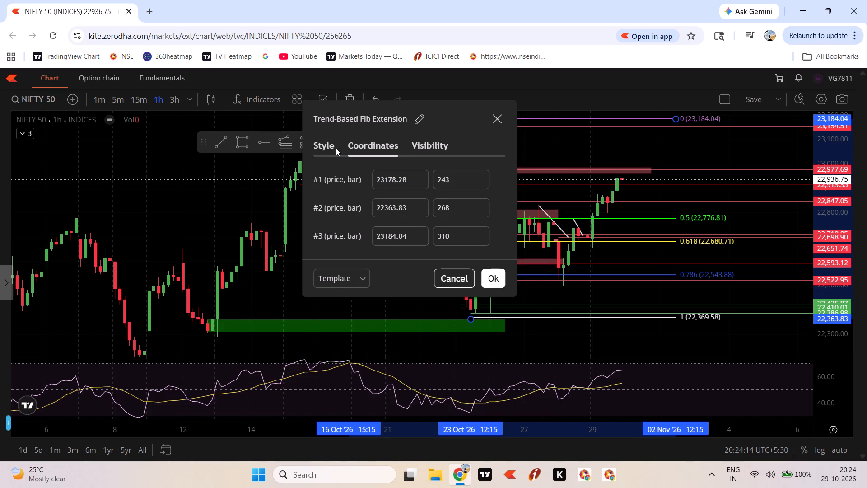
{"action": "left_click", "coordinate": [333, 148]}
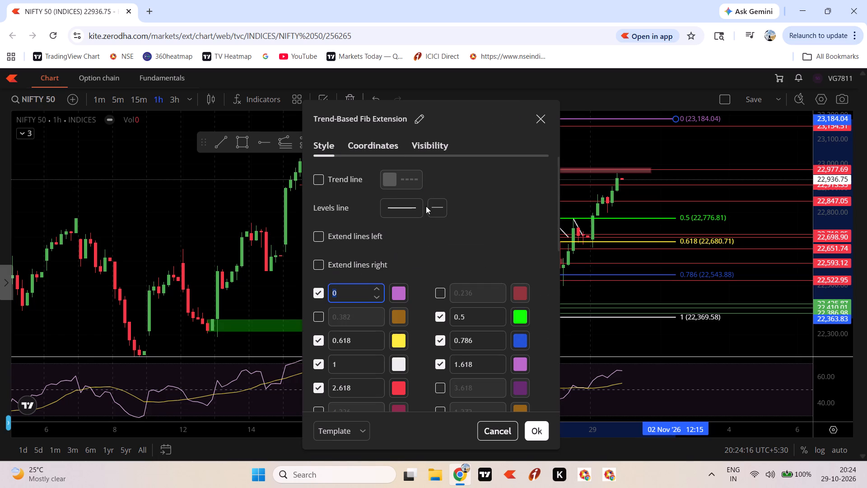
{"action": "left_click", "coordinate": [400, 213]}
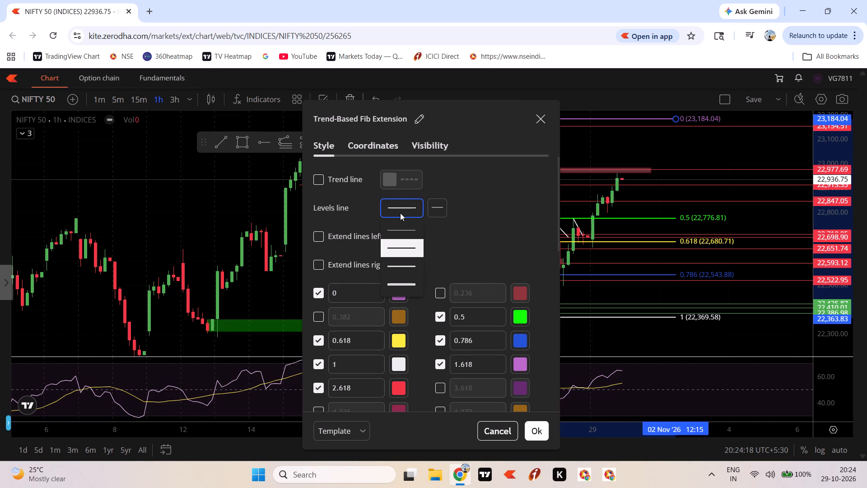
{"action": "left_click", "coordinate": [413, 227]}
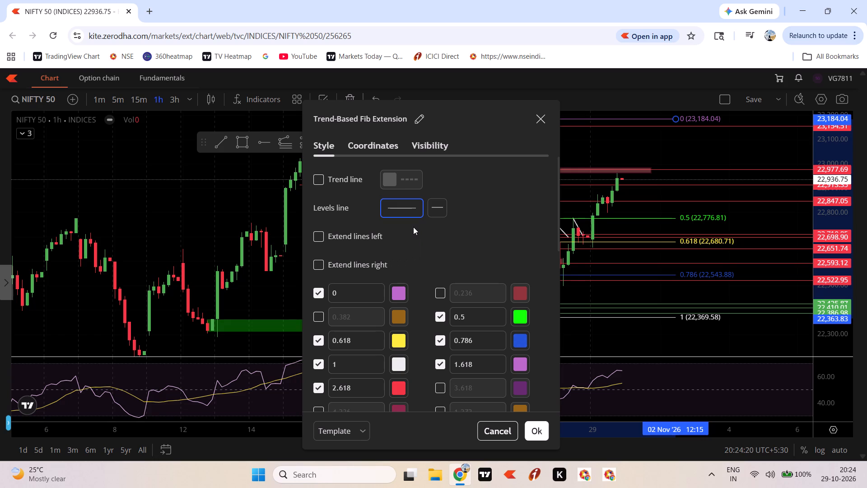
{"action": "left_click", "coordinate": [539, 429]}
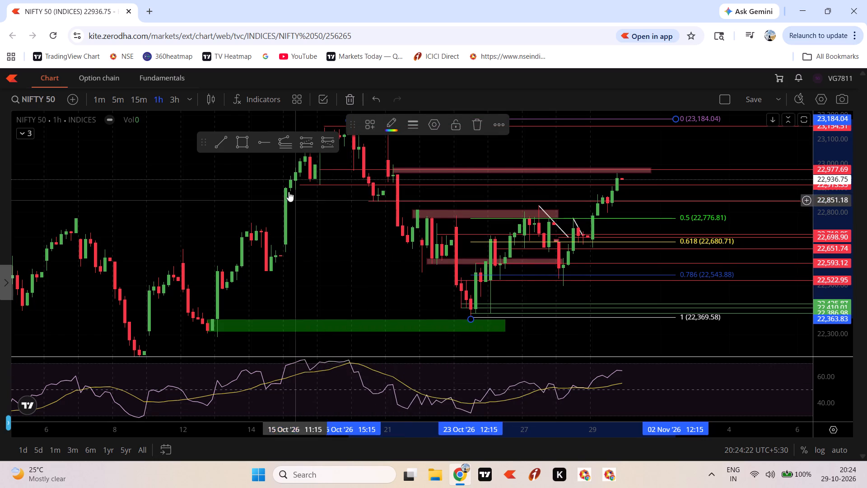
Save the chart's default layout again with the thinner Fib lines and deselect the extension.
{"action": "left_click", "coordinate": [321, 99]}
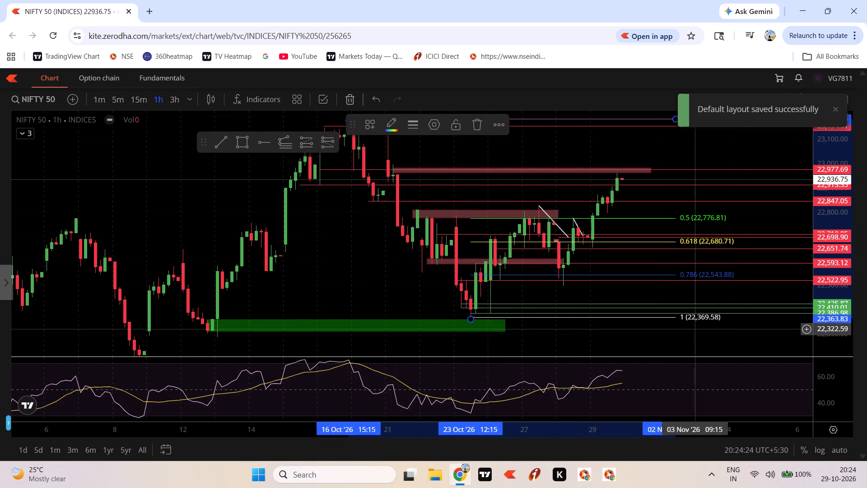
{"action": "left_click", "coordinate": [745, 334]}
Move the floating favourite drawing tools up to the chart's upper edge, clear of the candles.
{"action": "scroll", "coordinate": [825, 285], "scroll_direction": "up", "scroll_amount": 4}
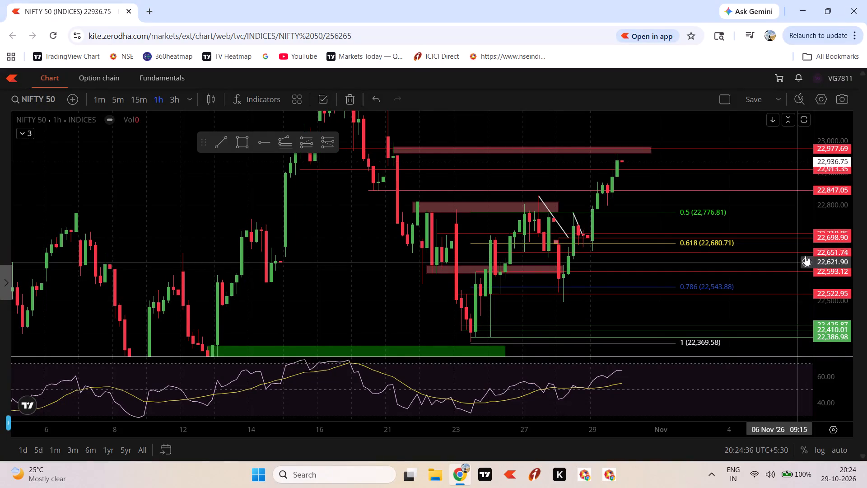
{"action": "scroll", "coordinate": [836, 232], "scroll_direction": "down", "scroll_amount": 2}
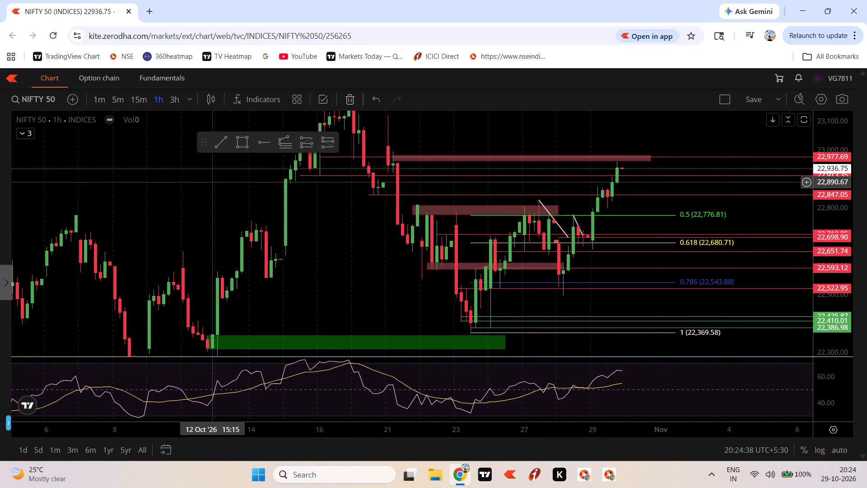
{"action": "left_click_drag", "start_coordinate": [200, 146], "coordinate": [181, 127]}
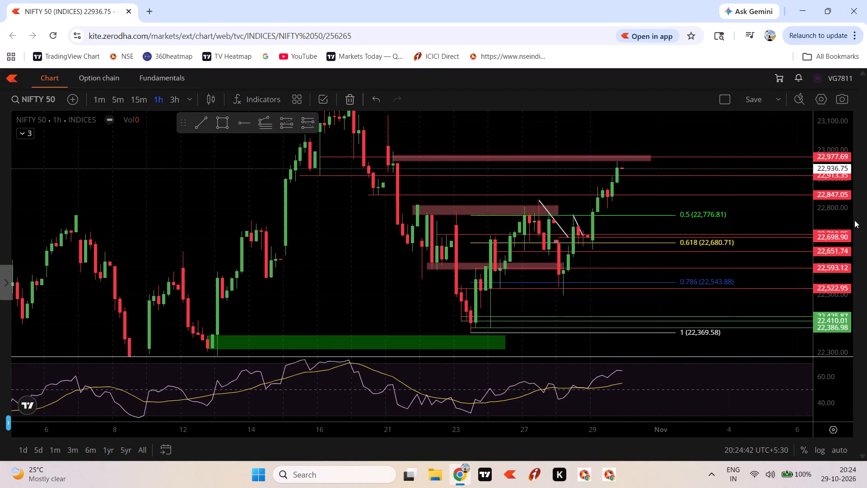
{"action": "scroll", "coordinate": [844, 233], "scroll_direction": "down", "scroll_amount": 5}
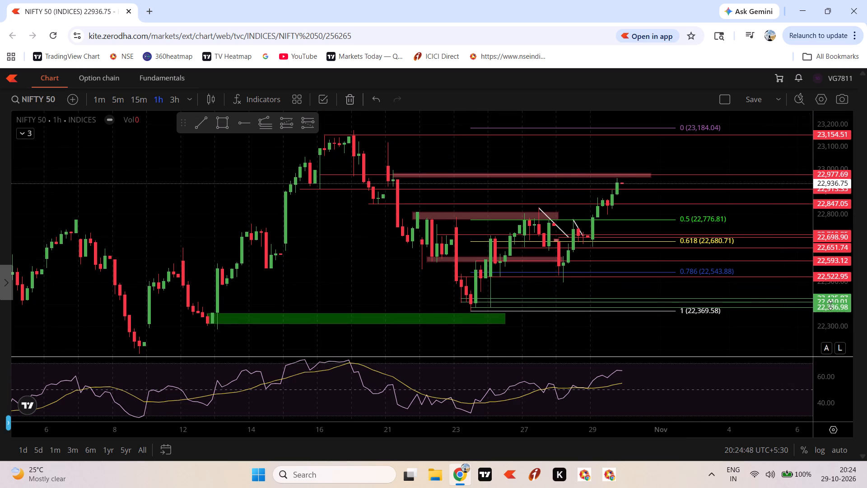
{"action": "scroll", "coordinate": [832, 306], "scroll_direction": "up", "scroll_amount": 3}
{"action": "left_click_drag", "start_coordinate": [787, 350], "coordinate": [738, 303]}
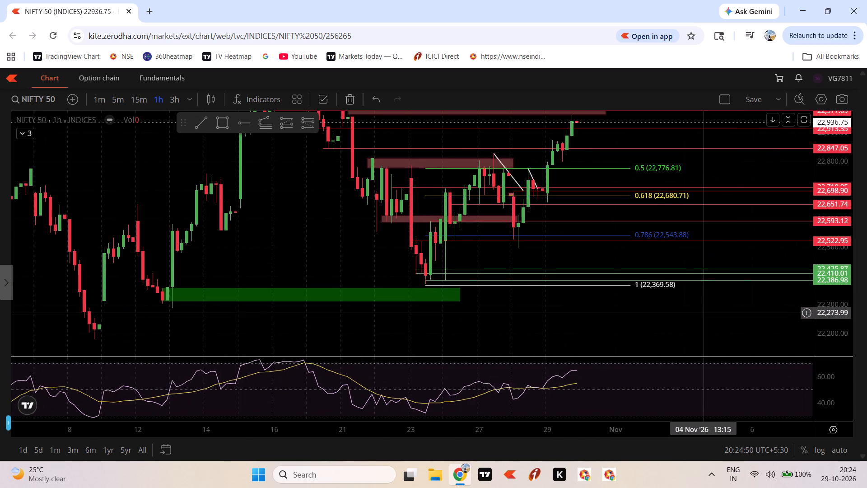
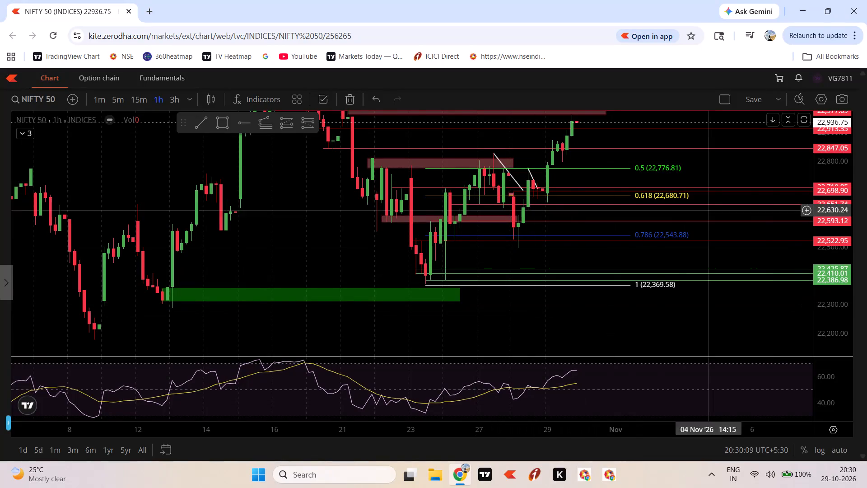
Examine the latest 1-hour NIFTY 50 candles against the marked zones, horizontal levels and Fib extension.
{"action": "scroll", "coordinate": [839, 209], "scroll_direction": "down", "scroll_amount": 3}
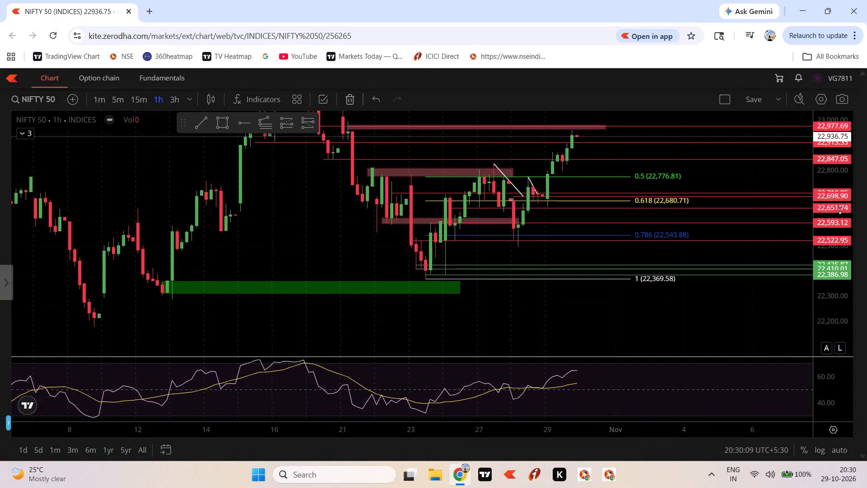
{"action": "scroll", "coordinate": [840, 209], "scroll_direction": "down", "scroll_amount": 6}
{"action": "left_click_drag", "start_coordinate": [657, 318], "coordinate": [783, 353]}
{"action": "scroll", "coordinate": [769, 350], "scroll_direction": "up", "scroll_amount": 2}
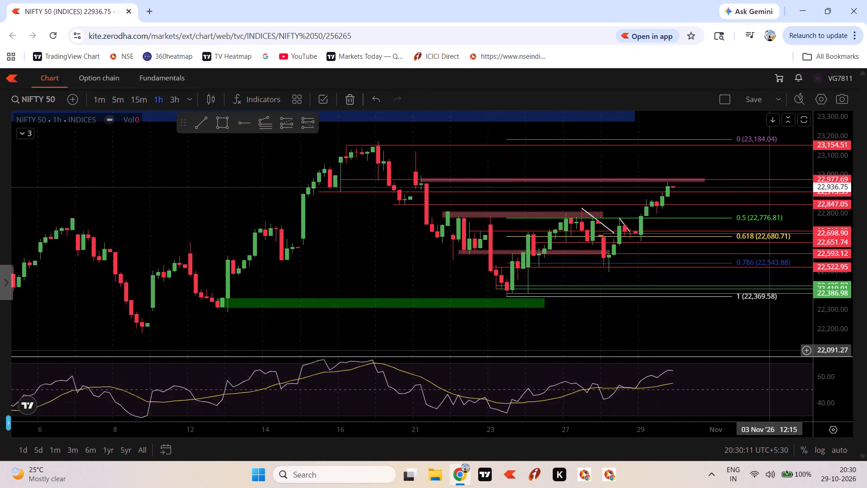
{"action": "scroll", "coordinate": [769, 350], "scroll_direction": "up", "scroll_amount": 2}
{"action": "left_click_drag", "start_coordinate": [696, 336], "coordinate": [781, 342]}
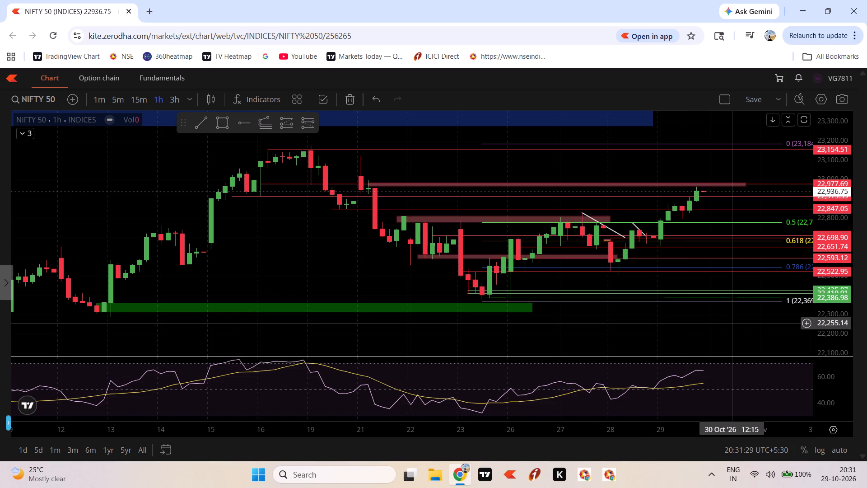
Switch the NIFTY 50 chart to the 15-minute timeframe and bring the latest candles and drawings into view.
{"action": "left_click", "coordinate": [134, 99]}
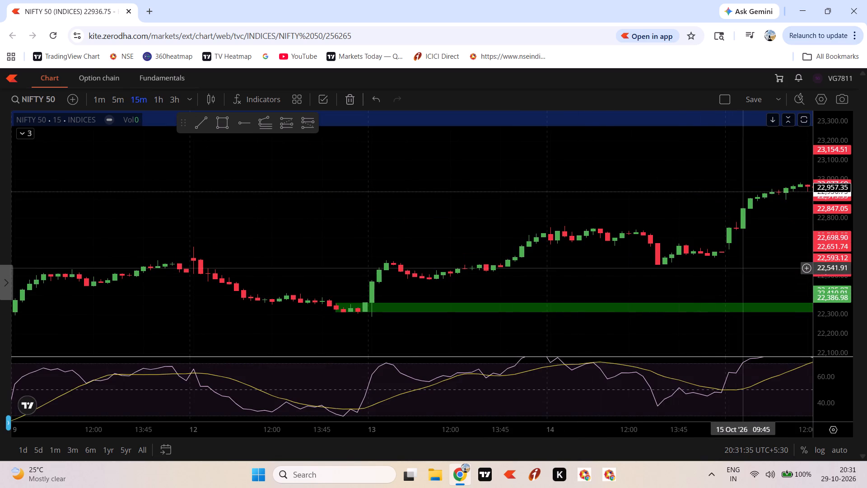
{"action": "left_click_drag", "start_coordinate": [748, 266], "coordinate": [564, 306]}
{"action": "scroll", "coordinate": [564, 309], "scroll_direction": "down", "scroll_amount": 4}
{"action": "left_click_drag", "start_coordinate": [714, 279], "coordinate": [372, 310]}
{"action": "scroll", "coordinate": [372, 312], "scroll_direction": "down", "scroll_amount": 6}
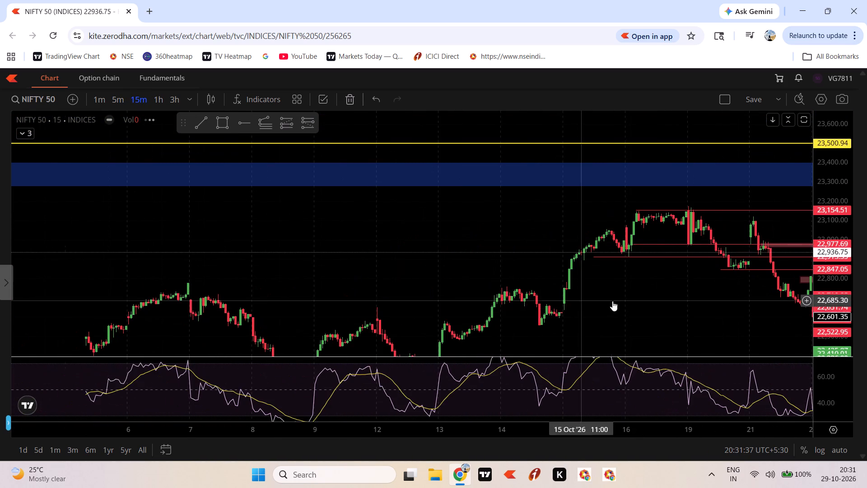
{"action": "left_click_drag", "start_coordinate": [718, 307], "coordinate": [316, 296]}
{"action": "scroll", "coordinate": [316, 296], "scroll_direction": "down", "scroll_amount": 5}
{"action": "left_click_drag", "start_coordinate": [789, 161], "coordinate": [569, 165]}
{"action": "scroll", "coordinate": [741, 217], "scroll_direction": "up", "scroll_amount": 4}
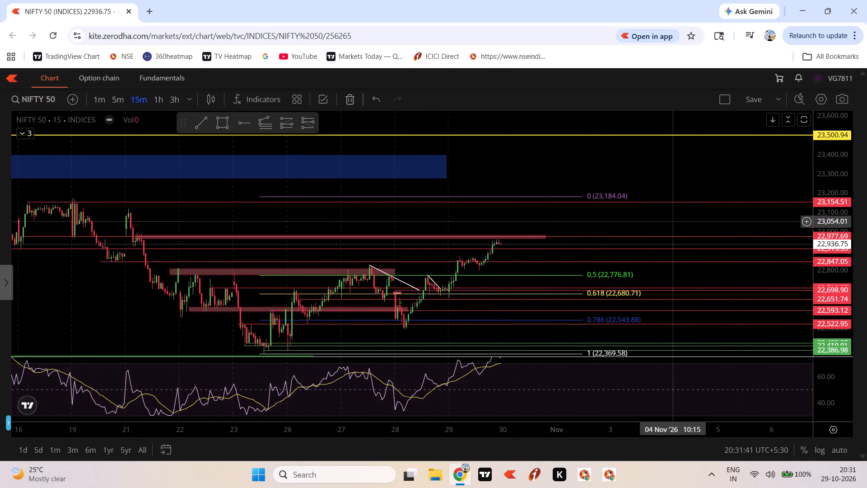
Examine the recent 15-minute price action against the red and green zones, horizontal levels and Fib extension levels.
{"action": "left_click_drag", "start_coordinate": [671, 221], "coordinate": [783, 181]}
{"action": "scroll", "coordinate": [824, 198], "scroll_direction": "down", "scroll_amount": 2}
{"action": "scroll", "coordinate": [824, 202], "scroll_direction": "up", "scroll_amount": 5}
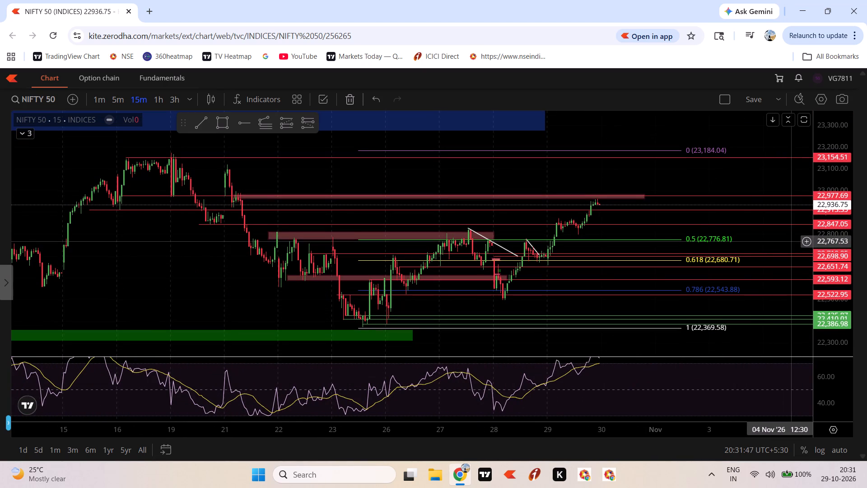
{"action": "scroll", "coordinate": [831, 237], "scroll_direction": "up", "scroll_amount": 5}
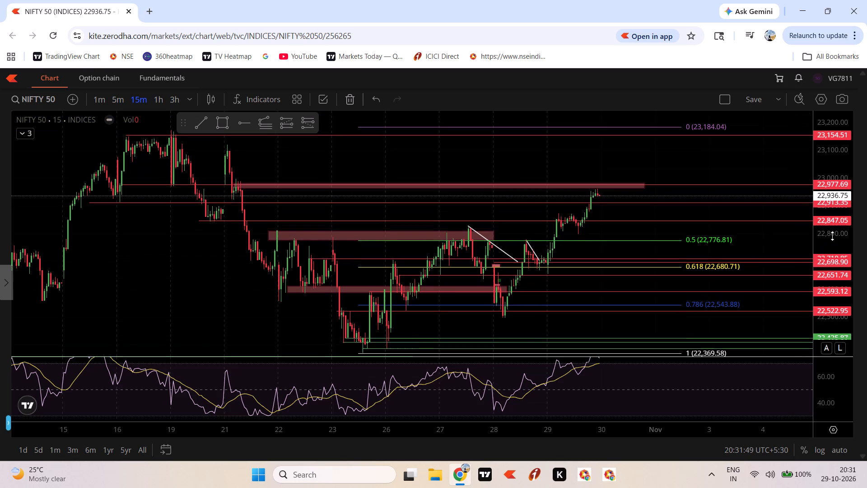
{"action": "left_click_drag", "start_coordinate": [781, 324], "coordinate": [789, 277]}
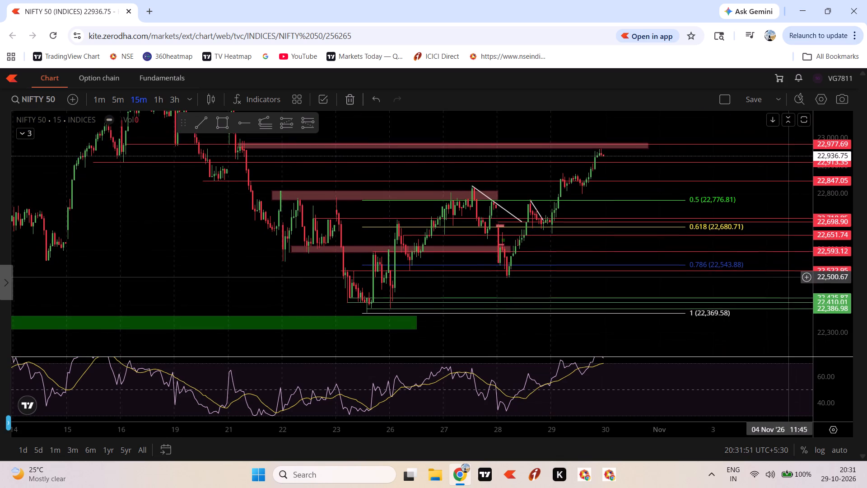
{"action": "left_click_drag", "start_coordinate": [789, 277], "coordinate": [790, 277]}
{"action": "scroll", "coordinate": [788, 277], "scroll_direction": "up", "scroll_amount": 2}
{"action": "left_click_drag", "start_coordinate": [775, 289], "coordinate": [787, 313]}
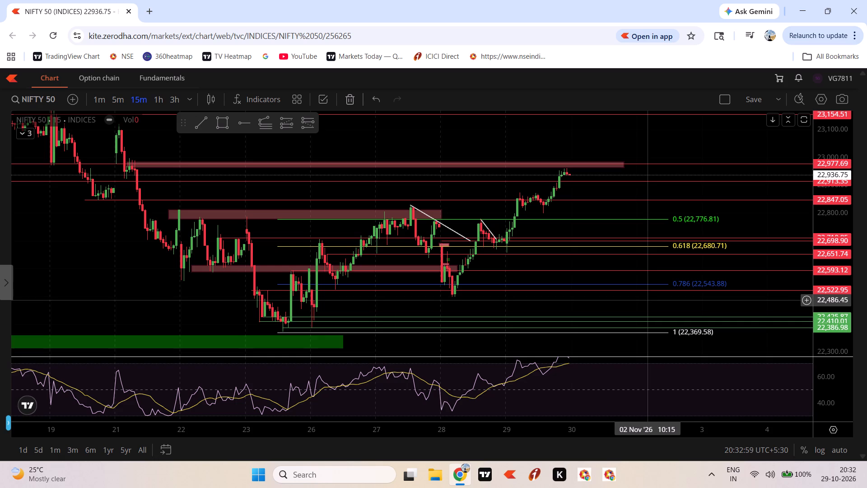
{"action": "scroll", "coordinate": [649, 302], "scroll_direction": "up", "scroll_amount": 2}
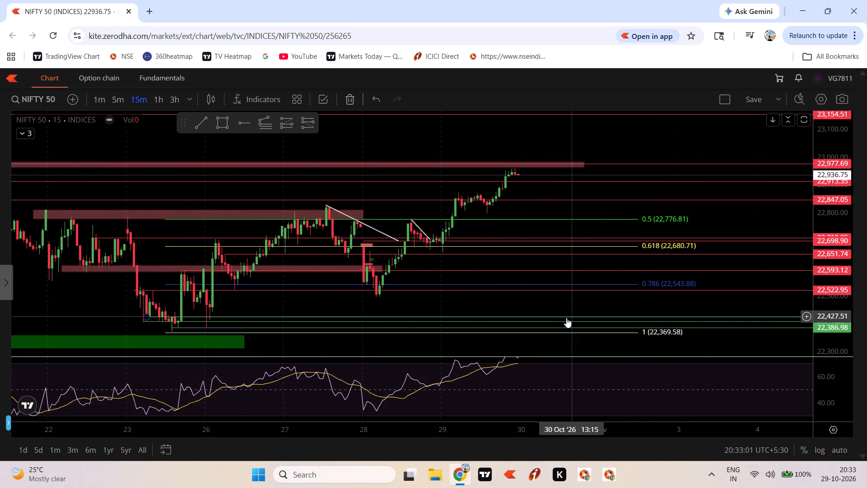
{"action": "left_click_drag", "start_coordinate": [546, 310], "coordinate": [718, 290]}
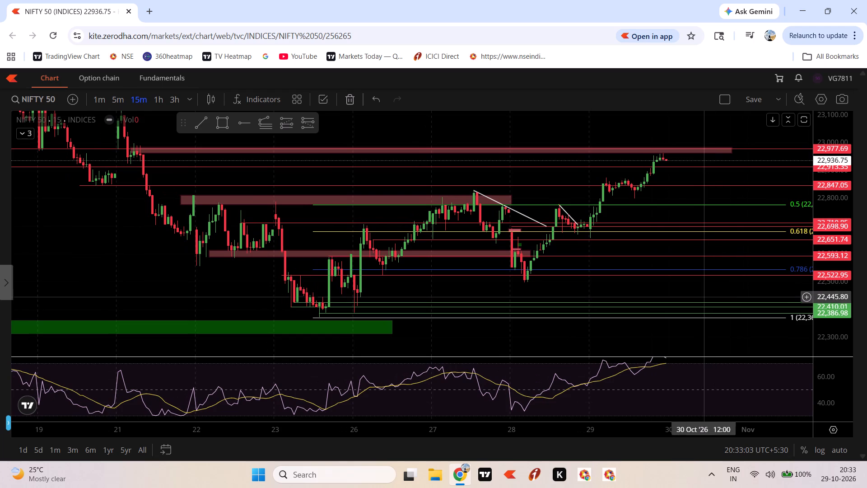
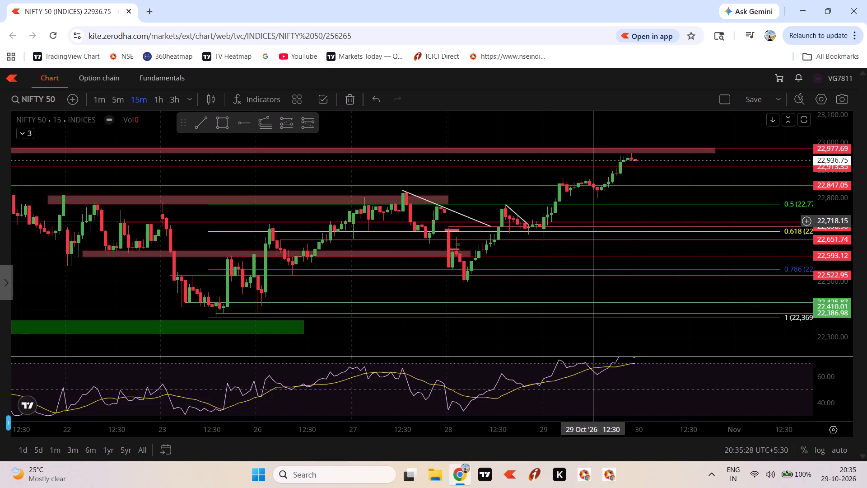
Delete the two white descending trend lines drawn over the 27–28 October candles.
{"action": "left_click", "coordinate": [492, 225]}
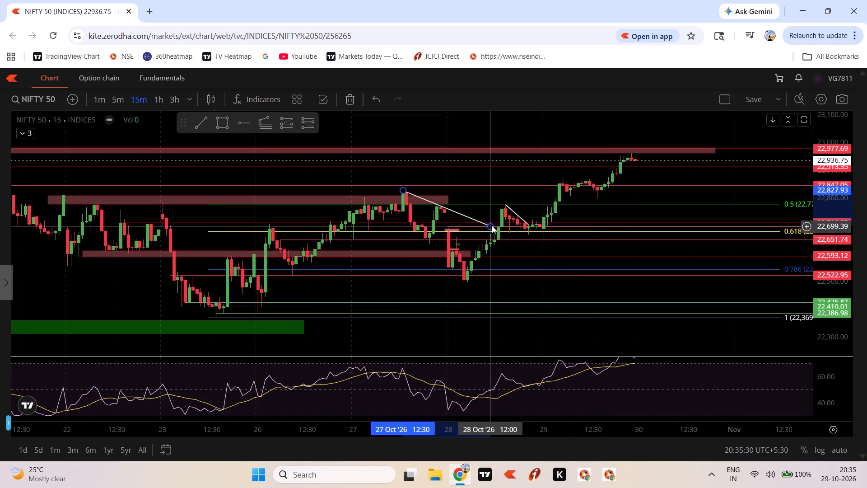
{"action": "left_click", "coordinate": [513, 134]}
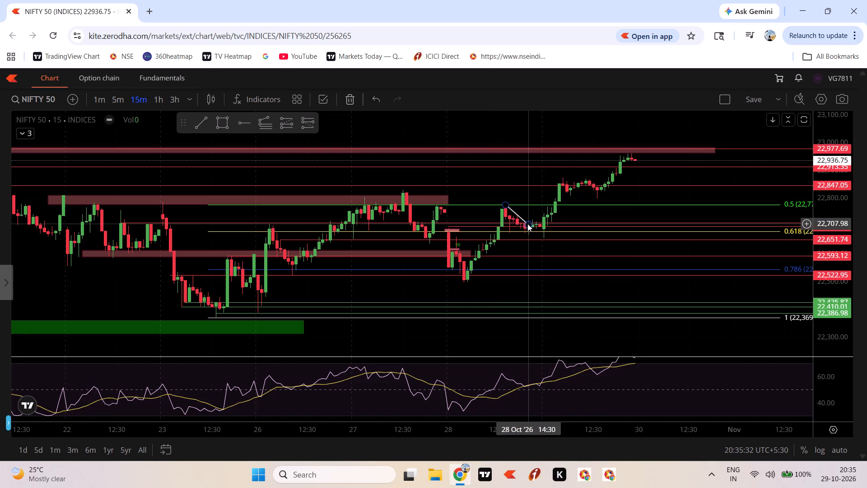
{"action": "left_click", "coordinate": [528, 224]}
{"action": "left_click", "coordinate": [512, 129]}
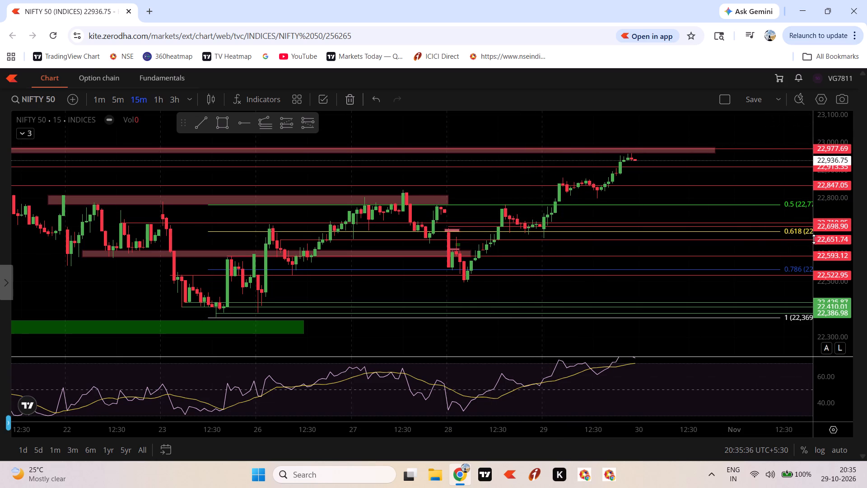
Delete the small red rectangle at the 28 October opening candles near the 0.618 Fib level.
{"action": "scroll", "coordinate": [832, 248], "scroll_direction": "up", "scroll_amount": 2}
{"action": "left_click_drag", "start_coordinate": [793, 298], "coordinate": [718, 320]}
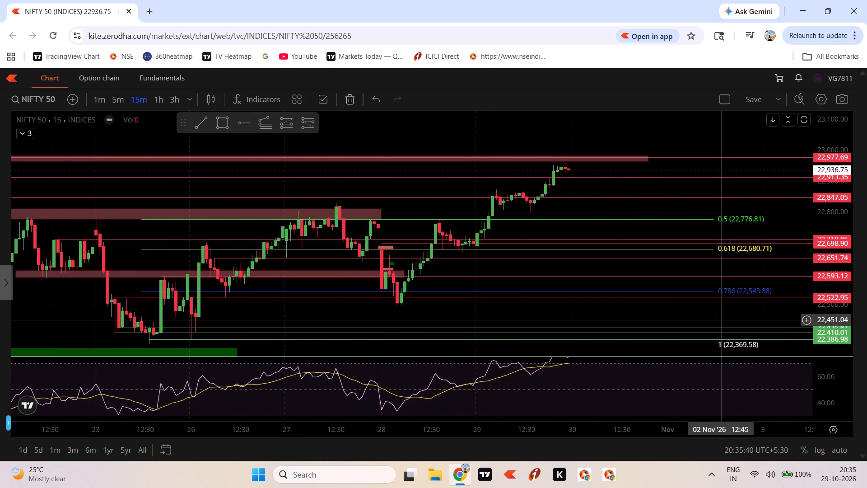
{"action": "left_click", "coordinate": [392, 247]}
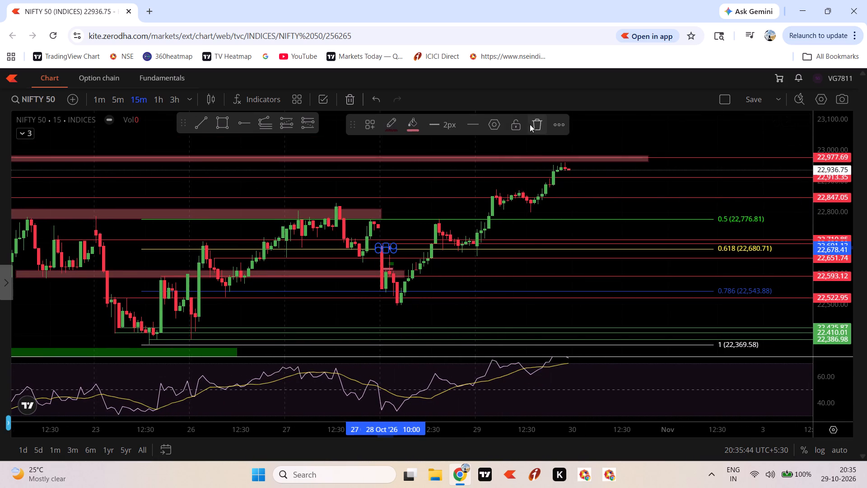
{"action": "left_click", "coordinate": [535, 121]}
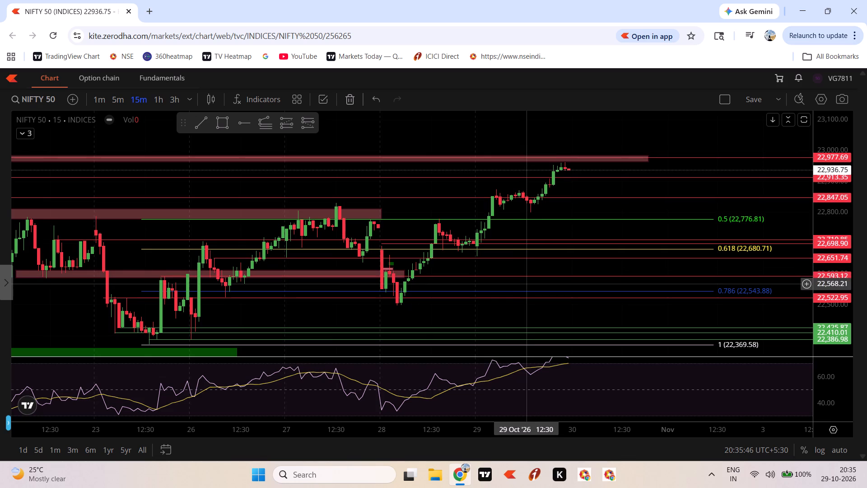
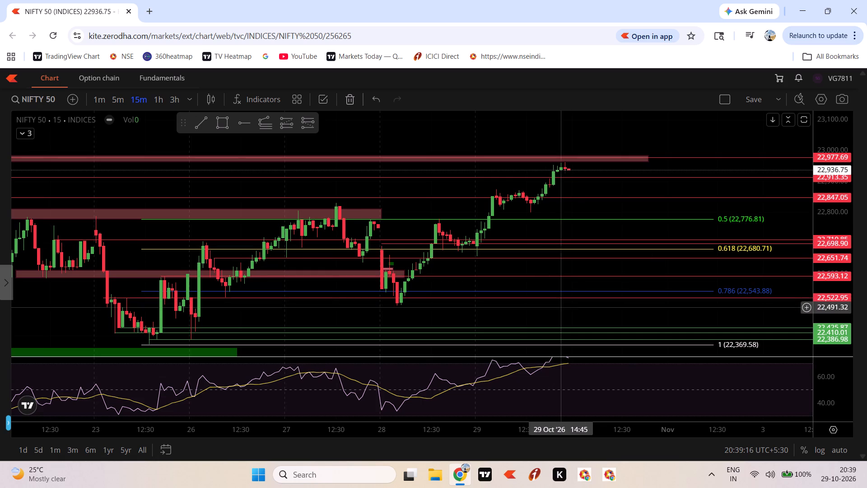
Delete the small green and small red drawings left over the 28 October morning candles, just above the 22,593.12 level.
{"action": "left_click_drag", "start_coordinate": [570, 318], "coordinate": [648, 301]}
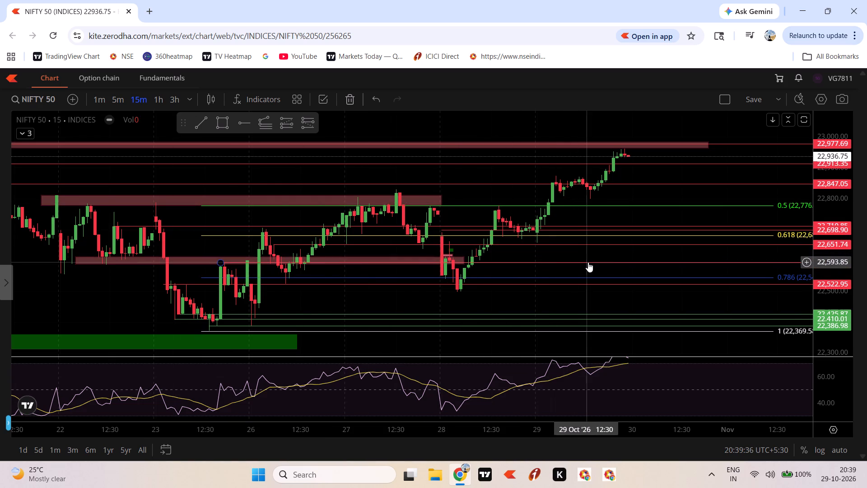
{"action": "scroll", "coordinate": [588, 262], "scroll_direction": "up", "scroll_amount": 3}
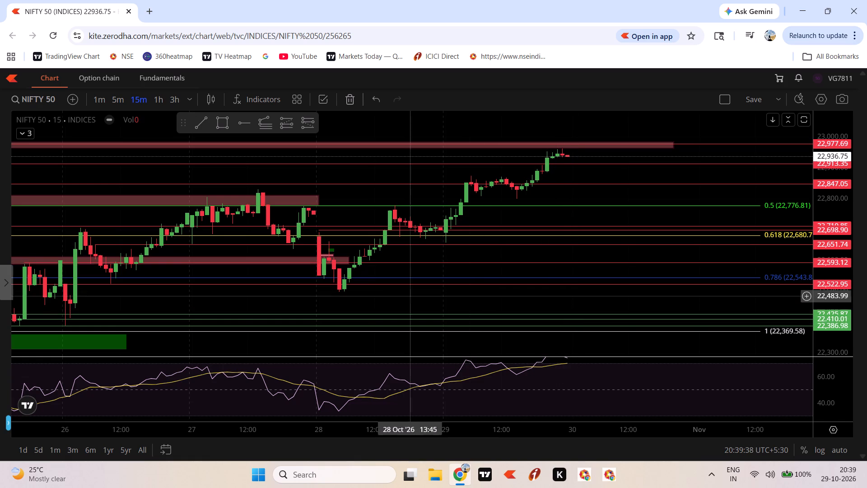
{"action": "left_click", "coordinate": [334, 251]}
{"action": "left_click", "coordinate": [536, 123]}
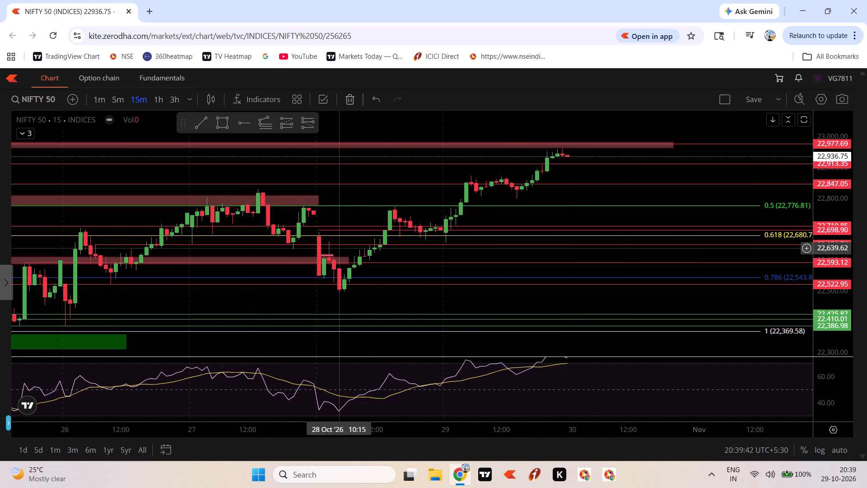
{"action": "left_click", "coordinate": [333, 256]}
{"action": "left_click", "coordinate": [539, 124]}
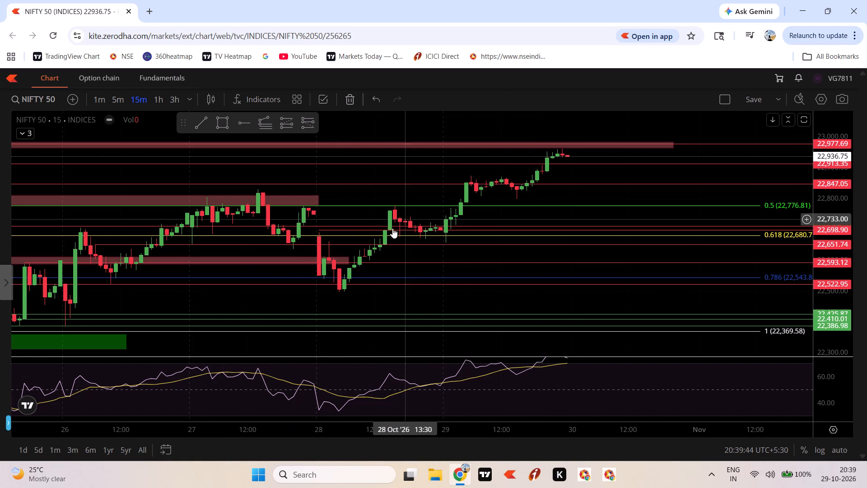
Delete the long red rectangle zone along the 22,593.12 level that ends at the 28 October candles.
{"action": "left_click", "coordinate": [349, 259]}
{"action": "left_click", "coordinate": [534, 122]}
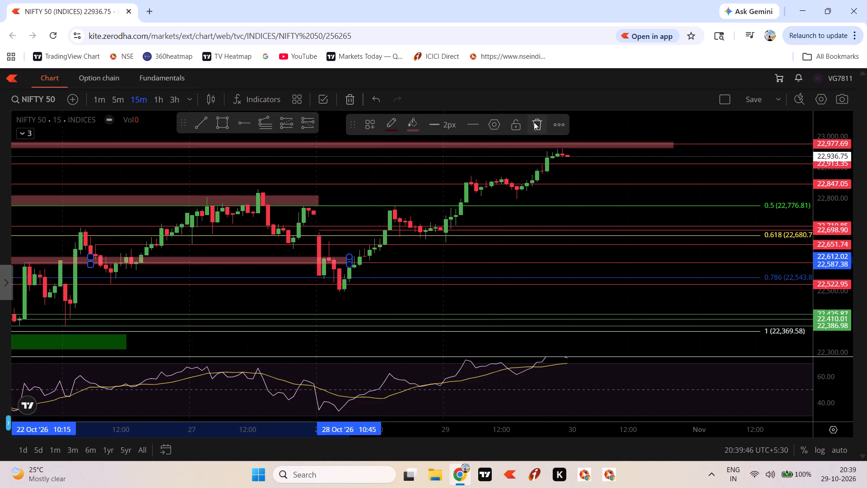
Delete the green rectangle zone below the Fib 1 level (22,369.58).
{"action": "scroll", "coordinate": [271, 307], "scroll_direction": "down", "scroll_amount": 1}
{"action": "left_click", "coordinate": [196, 343]}
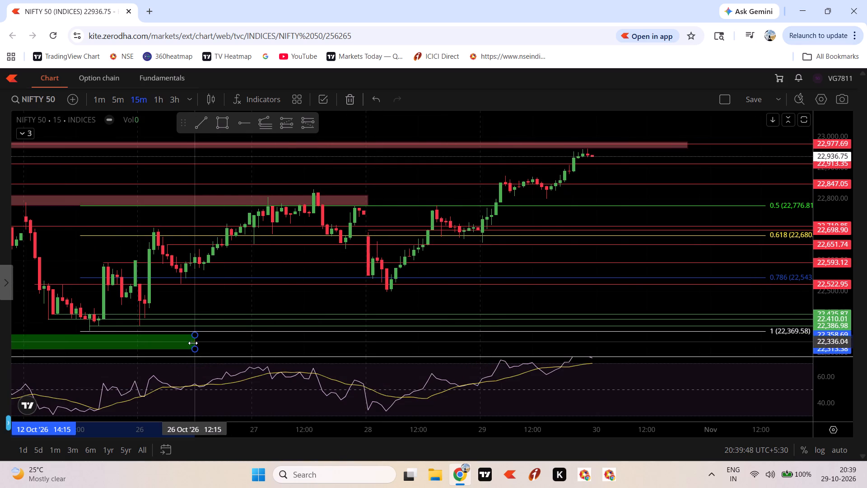
{"action": "left_click", "coordinate": [536, 124]}
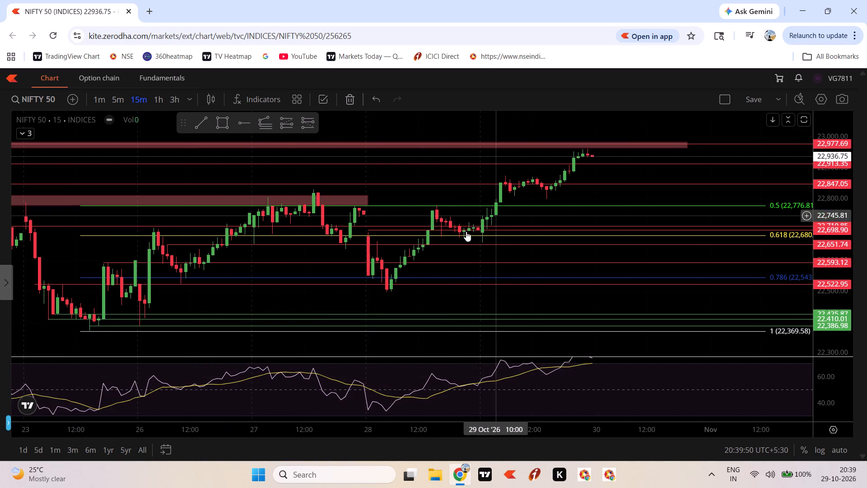
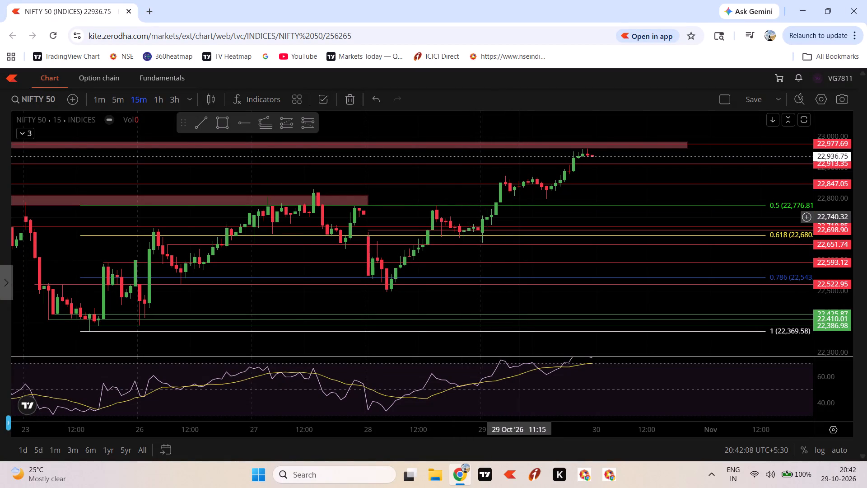
Compare the EMA Cross, Moving Average Multiple and MA Cross overlays one at a time, leaving only EMA Cross shown.
{"action": "left_click", "coordinate": [20, 132]}
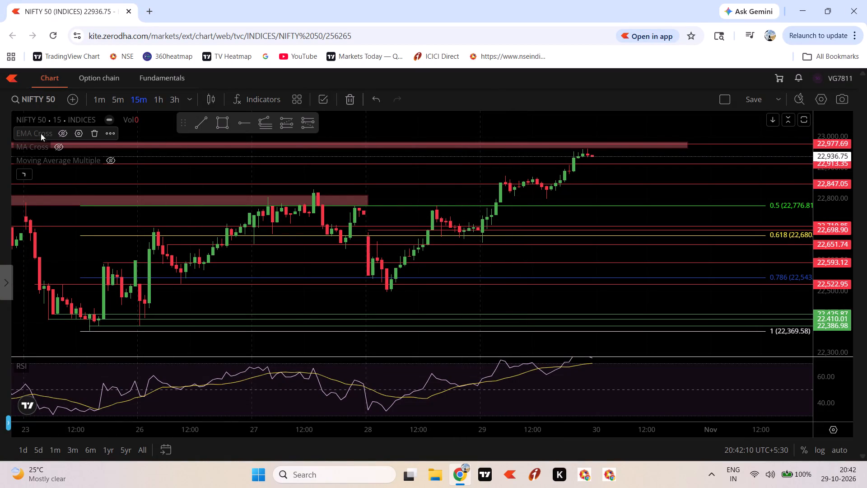
{"action": "left_click", "coordinate": [59, 132]}
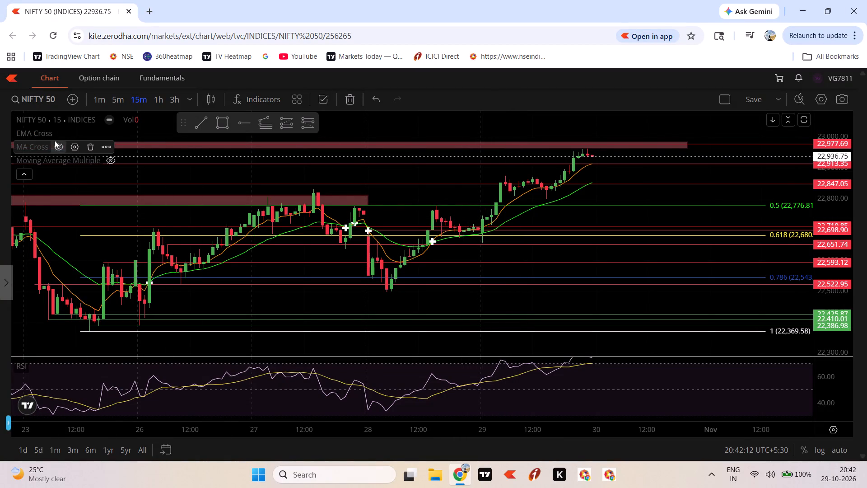
{"action": "left_click", "coordinate": [61, 130]}
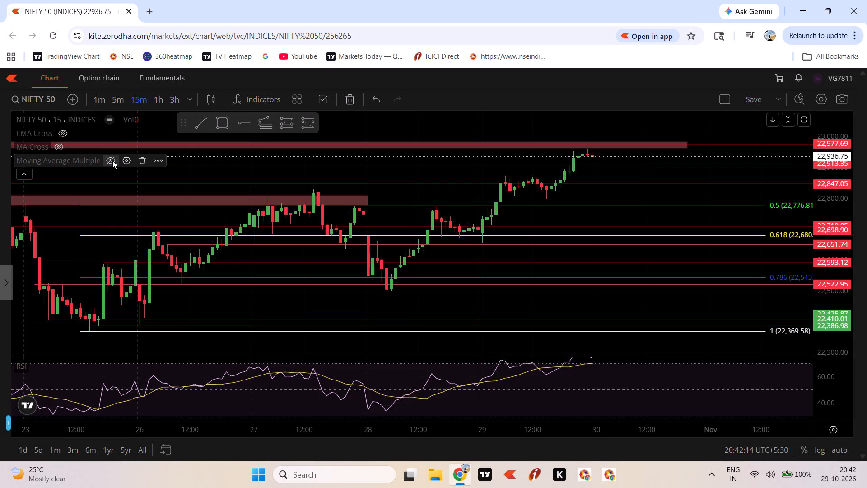
{"action": "left_click", "coordinate": [112, 160]}
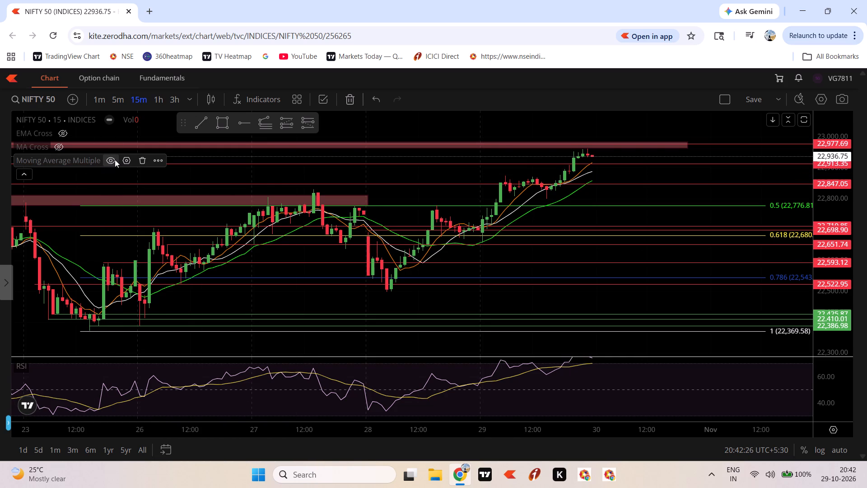
{"action": "left_click", "coordinate": [114, 160]}
{"action": "left_click", "coordinate": [58, 148]}
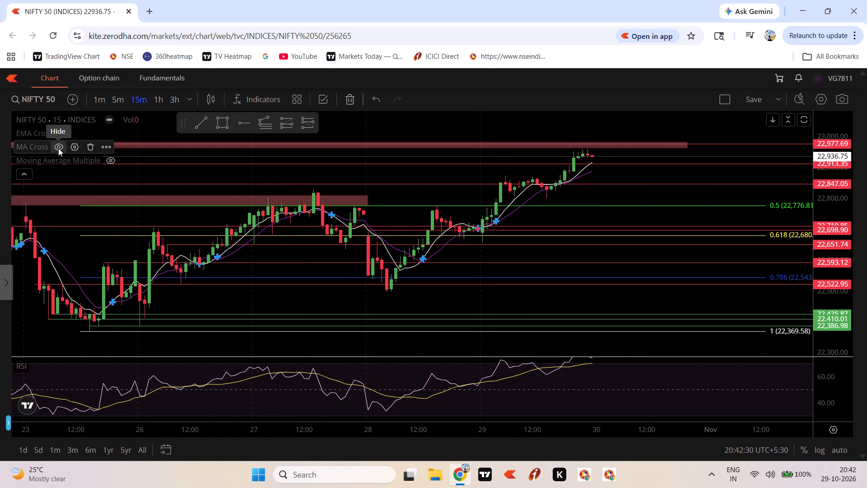
{"action": "left_click", "coordinate": [58, 148]}
{"action": "left_click", "coordinate": [62, 133]}
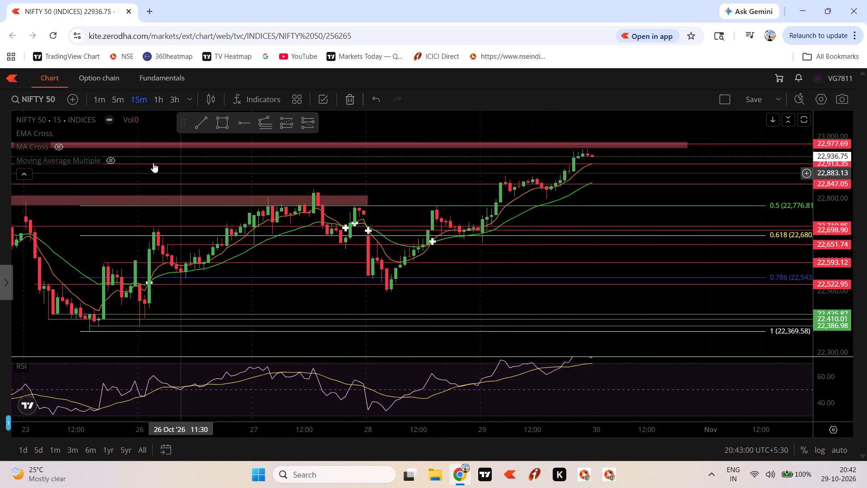
Switch NIFTY 50 to the 5-minute timeframe and examine the 27–29 October candles against the EMA Cross and marked levels.
{"action": "left_click", "coordinate": [121, 97]}
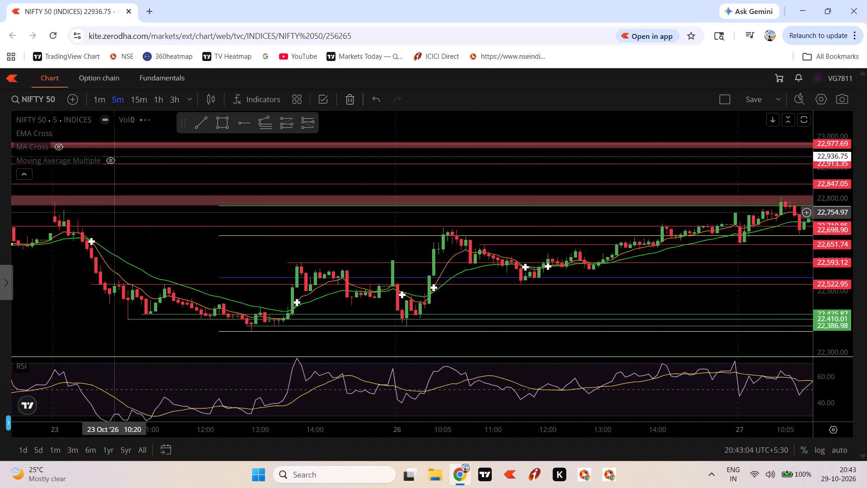
{"action": "left_click_drag", "start_coordinate": [699, 305], "coordinate": [187, 277]}
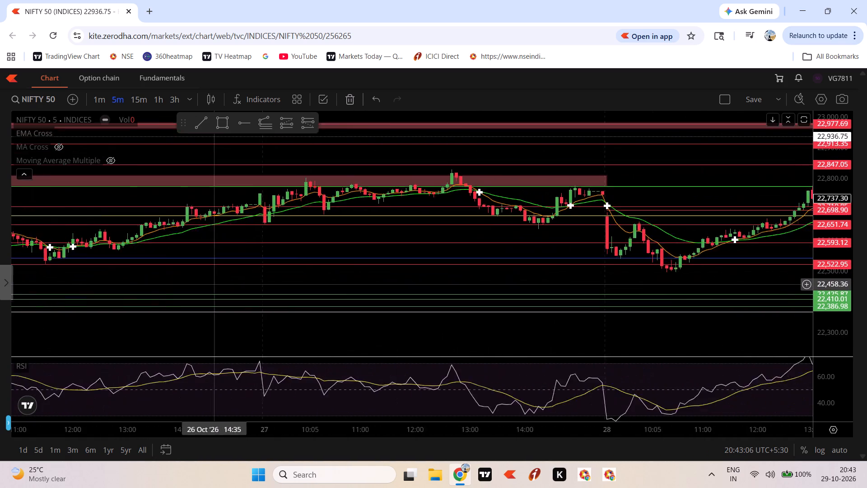
{"action": "left_click_drag", "start_coordinate": [187, 277], "coordinate": [0, 255]}
{"action": "scroll", "coordinate": [629, 326], "scroll_direction": "down", "scroll_amount": 4}
{"action": "left_click_drag", "start_coordinate": [709, 324], "coordinate": [386, 338]}
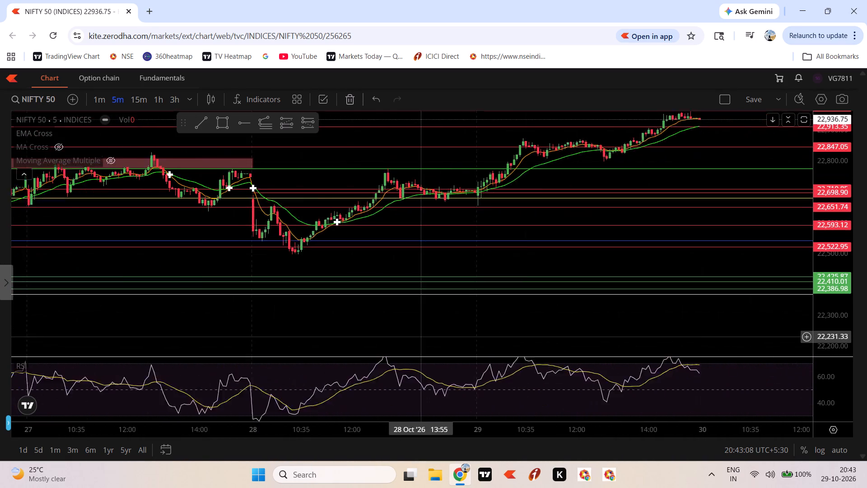
{"action": "left_click_drag", "start_coordinate": [386, 338], "coordinate": [293, 352]}
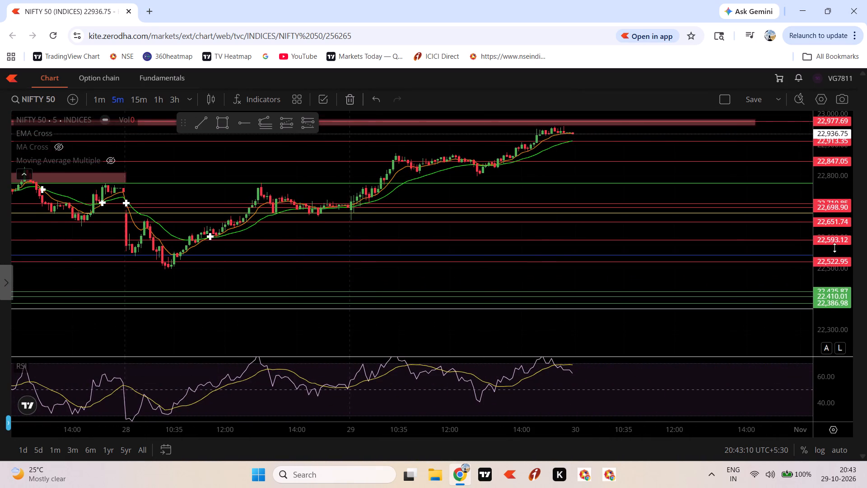
{"action": "scroll", "coordinate": [834, 248], "scroll_direction": "up", "scroll_amount": 9}
{"action": "left_click_drag", "start_coordinate": [722, 222], "coordinate": [781, 287]}
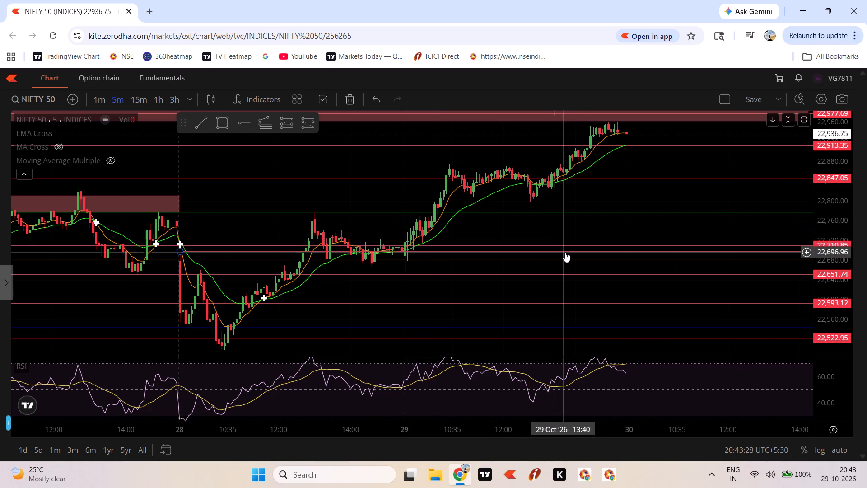
Extend the end of the red rectangle zone above the 0.5 Fib level from the 28 October open to the afternoon of 29 October.
{"action": "scroll", "coordinate": [582, 241], "scroll_direction": "down", "scroll_amount": 3}
{"action": "left_click_drag", "start_coordinate": [579, 230], "coordinate": [732, 242]}
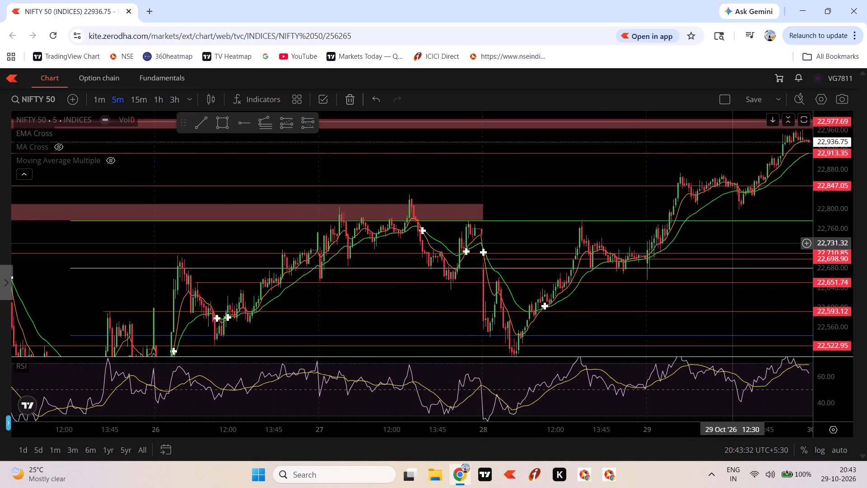
{"action": "left_click_drag", "start_coordinate": [732, 242], "coordinate": [734, 240]}
{"action": "scroll", "coordinate": [829, 232], "scroll_direction": "down", "scroll_amount": 7}
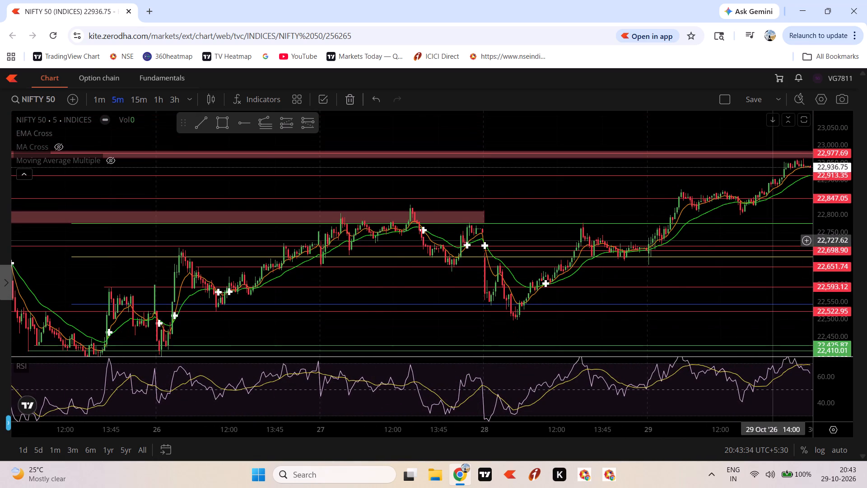
{"action": "scroll", "coordinate": [774, 240], "scroll_direction": "down", "scroll_amount": 4}
{"action": "left_click_drag", "start_coordinate": [773, 241], "coordinate": [732, 264]}
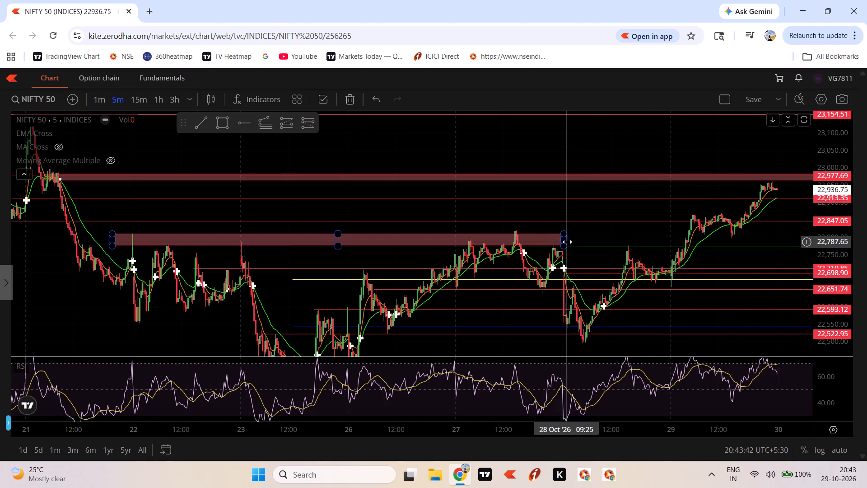
{"action": "left_click_drag", "start_coordinate": [567, 242], "coordinate": [748, 243]}
{"action": "left_click", "coordinate": [757, 257]}
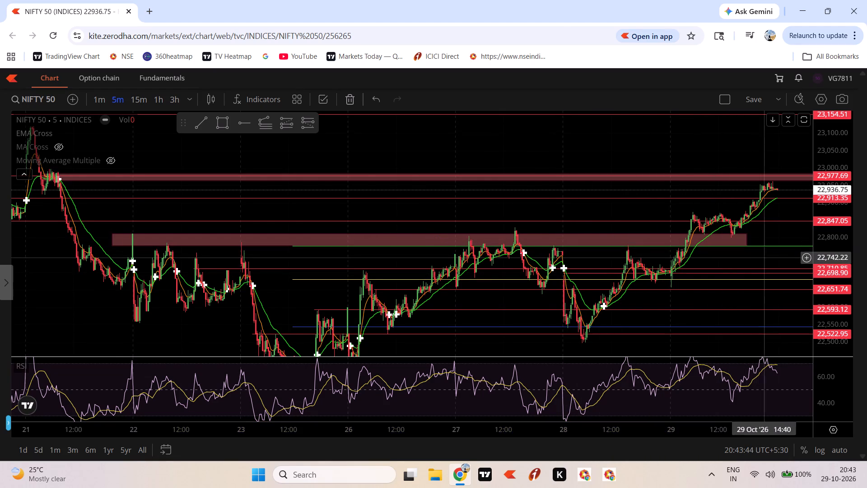
{"action": "left_click_drag", "start_coordinate": [771, 260], "coordinate": [718, 267]}
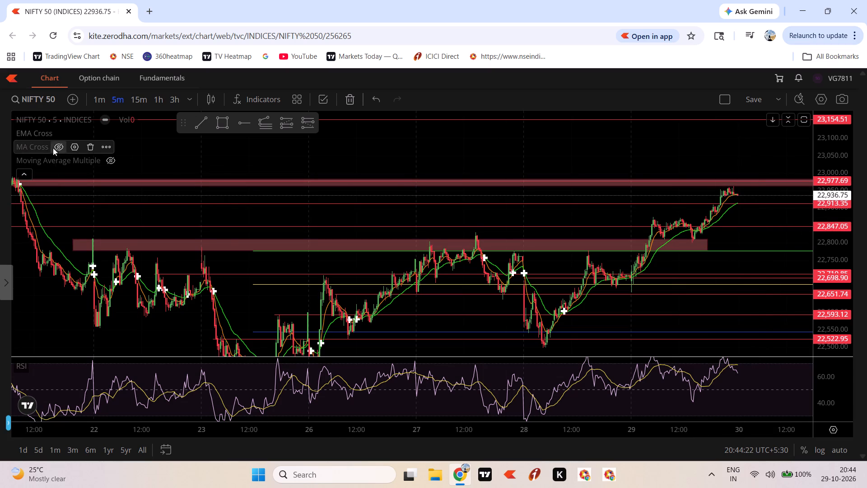
Expand the NIFTY 50 day details, switch the chart to SENSEX, and restore the full-width chart.
{"action": "left_click", "coordinate": [7, 33]}
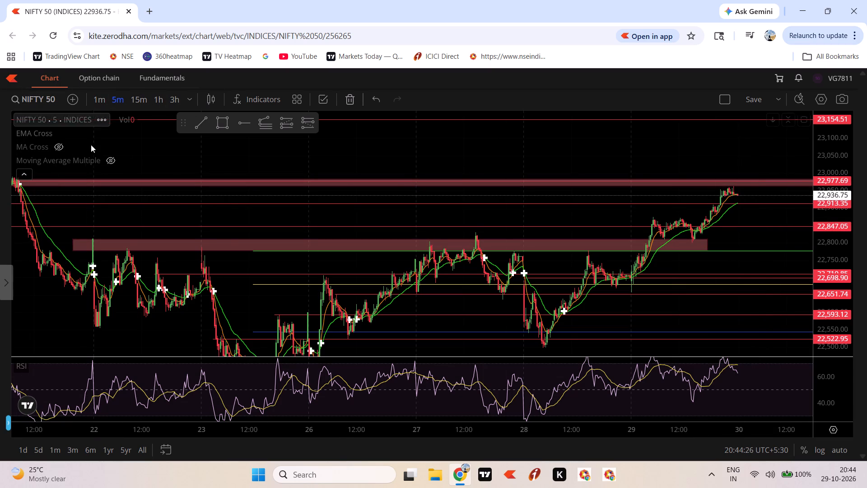
{"action": "left_click", "coordinate": [5, 285]}
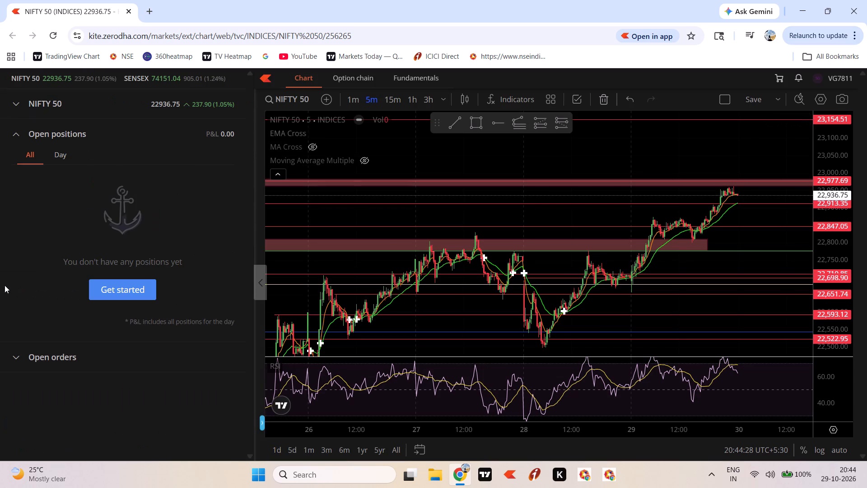
{"action": "left_click", "coordinate": [15, 102]}
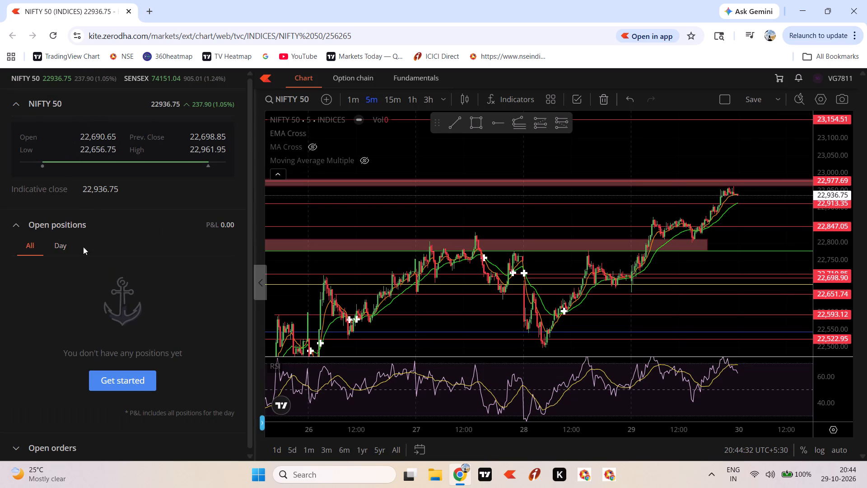
{"action": "left_click", "coordinate": [140, 76]}
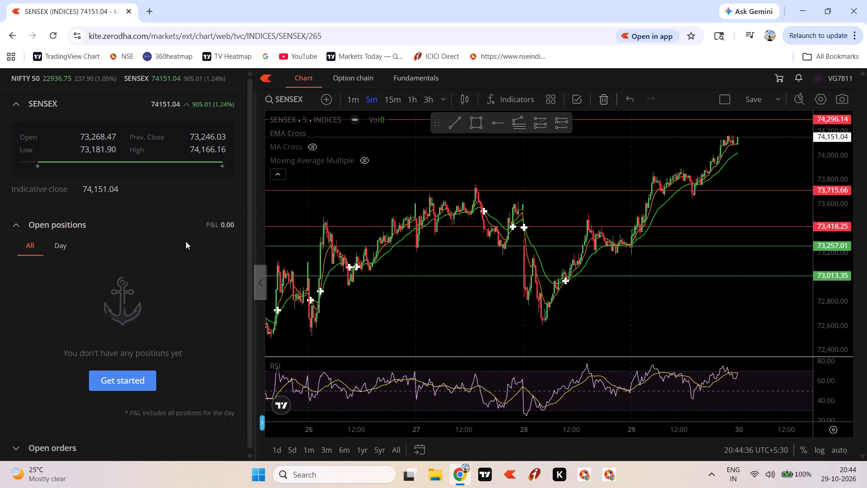
{"action": "left_click", "coordinate": [260, 284]}
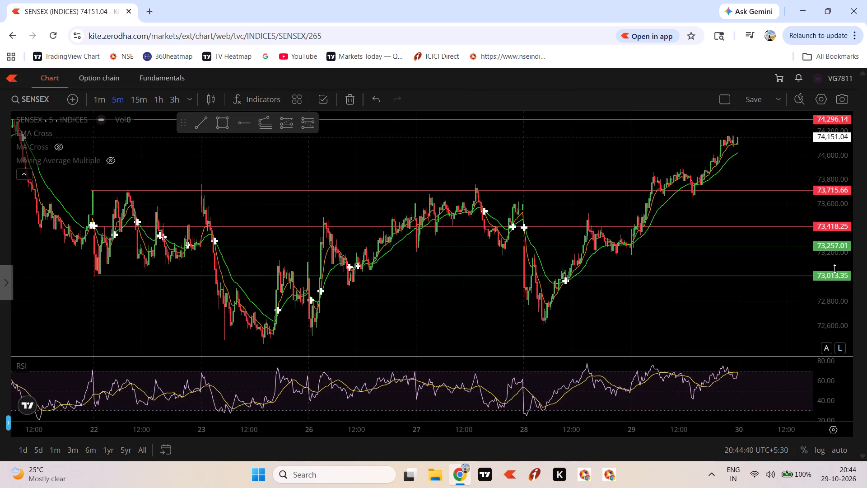
Hide EMA Cross on the SENSEX chart, set the timeframe to 15 minutes, and collapse the indicator legend.
{"action": "scroll", "coordinate": [846, 250], "scroll_direction": "down", "scroll_amount": 7}
{"action": "scroll", "coordinate": [778, 307], "scroll_direction": "up", "scroll_amount": 3}
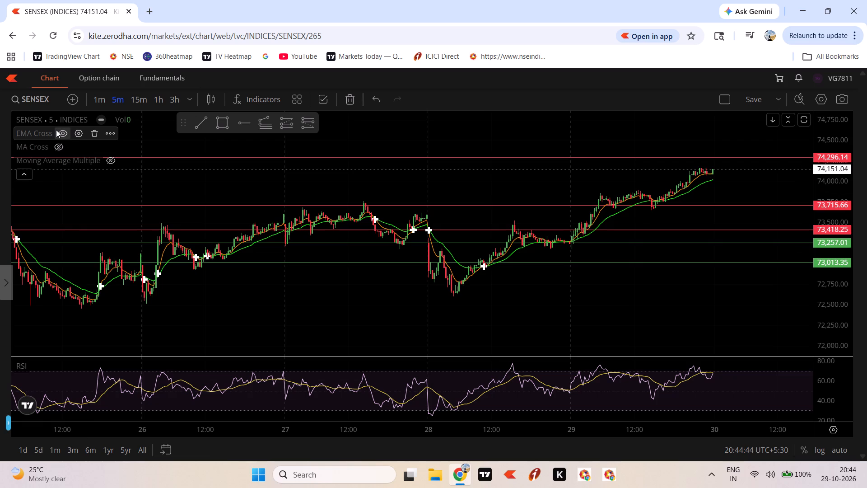
{"action": "left_click", "coordinate": [59, 132]}
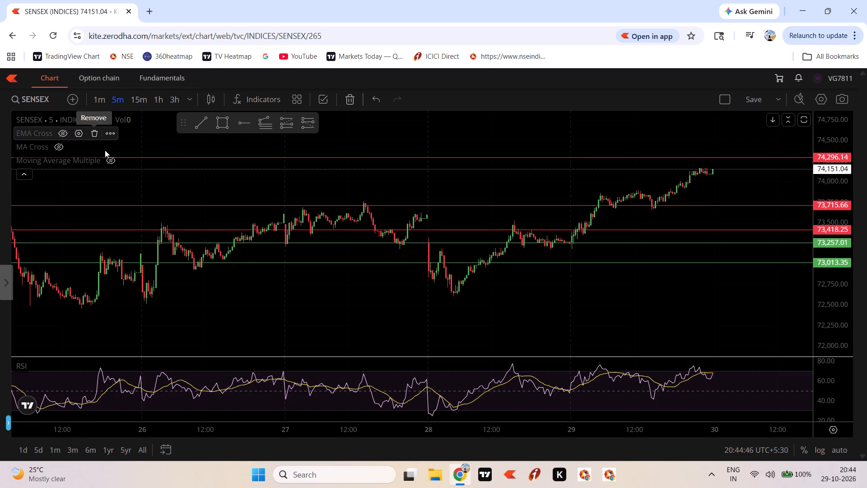
{"action": "left_click", "coordinate": [135, 100]}
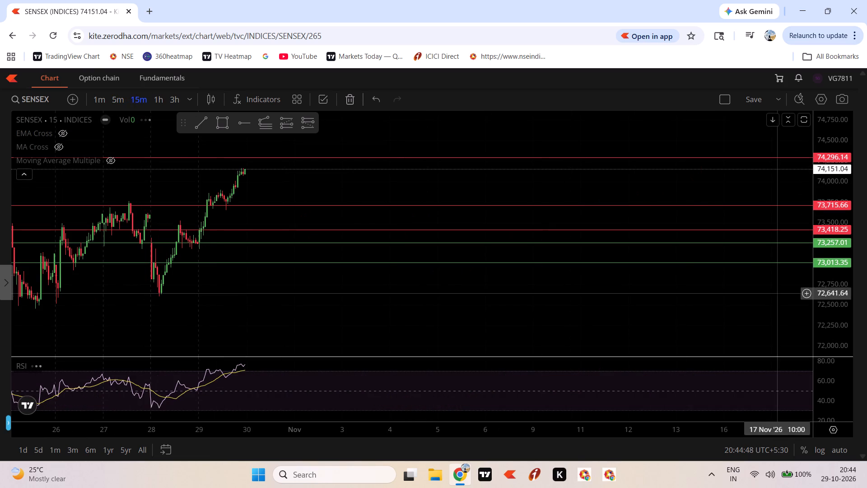
{"action": "left_click_drag", "start_coordinate": [328, 319], "coordinate": [729, 268]}
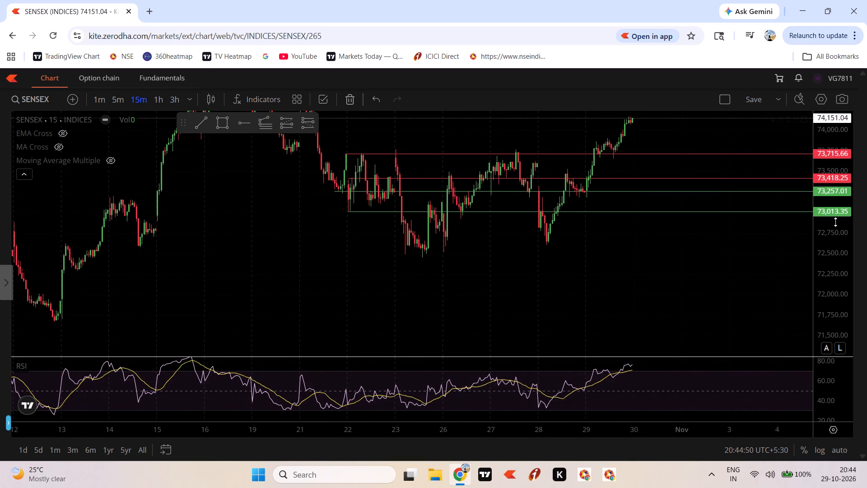
{"action": "scroll", "coordinate": [835, 230], "scroll_direction": "down", "scroll_amount": 4}
{"action": "left_click", "coordinate": [21, 170]}
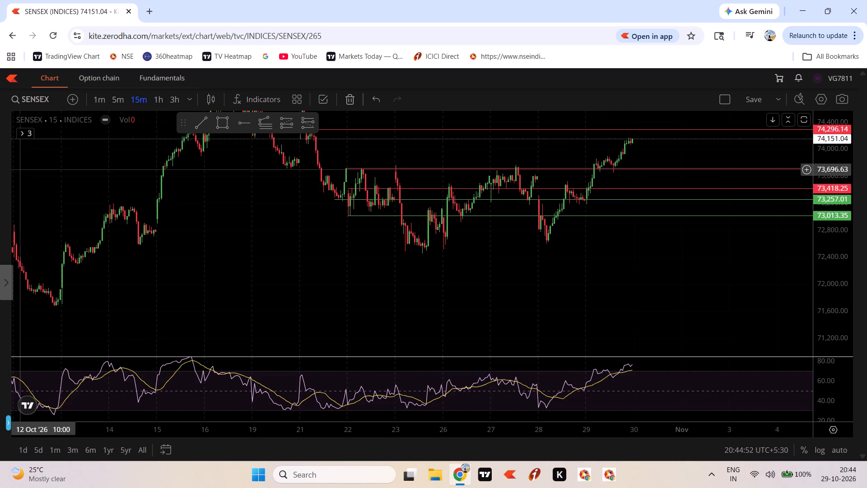
Draw a Trend-Based Fib Extension from 74,851.44 on 16 October to 72,441.41 on 23 October, ending at 74,851.44 on 2 November.
{"action": "left_click_drag", "start_coordinate": [698, 253], "coordinate": [744, 313]}
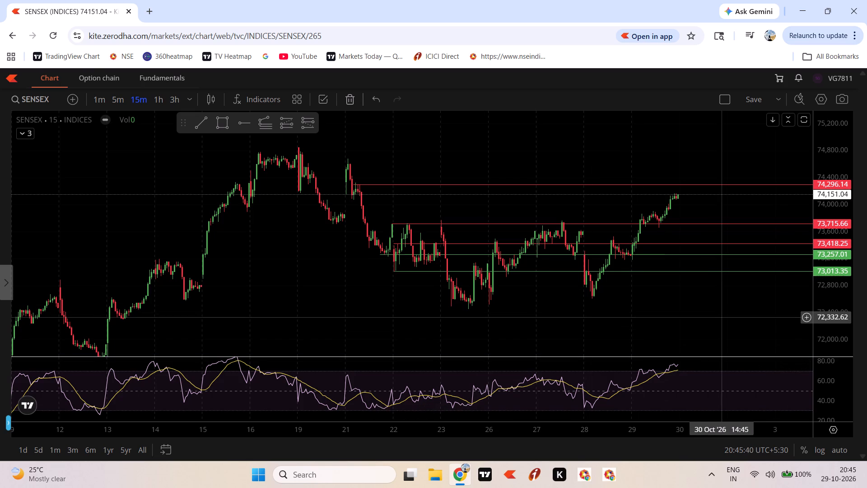
{"action": "left_click", "coordinate": [261, 124]}
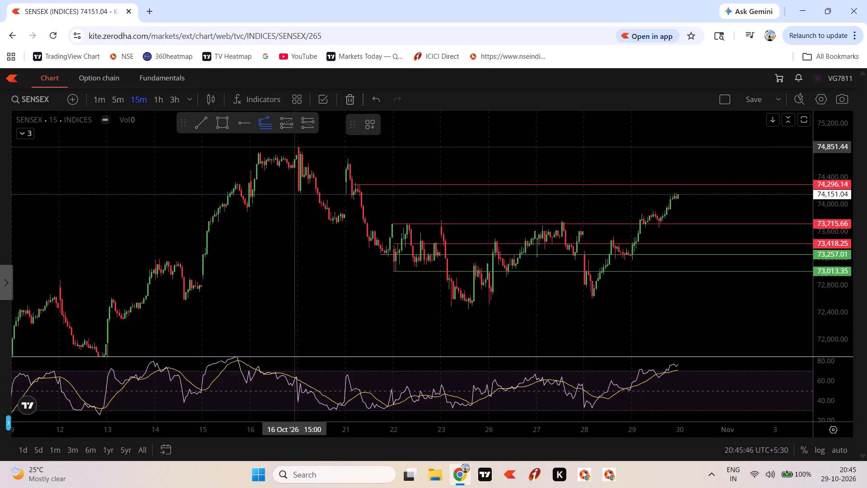
{"action": "left_click", "coordinate": [295, 147]}
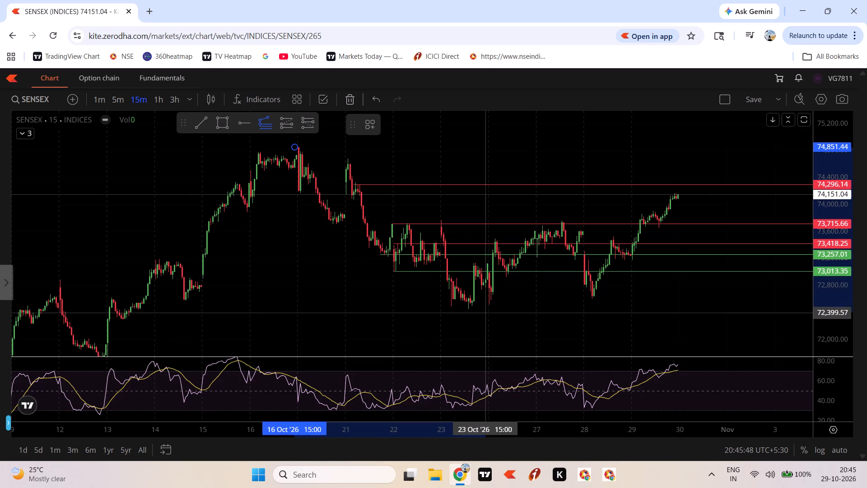
{"action": "left_click", "coordinate": [466, 310]}
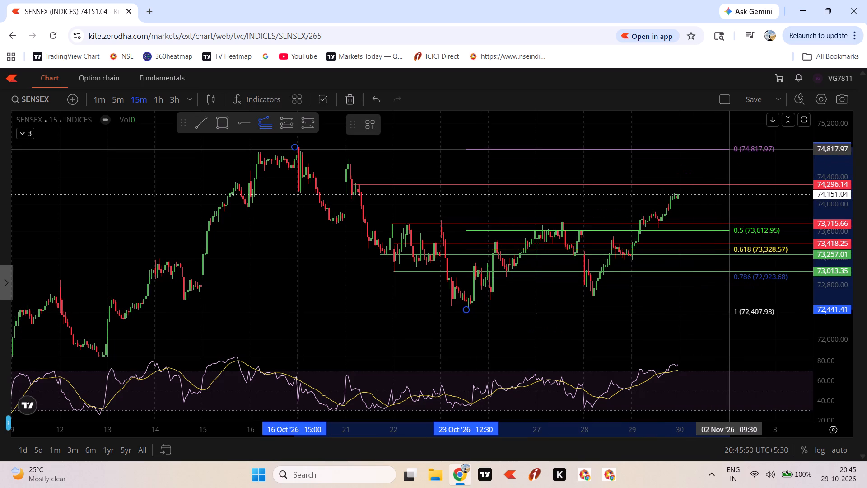
{"action": "left_click", "coordinate": [729, 147]}
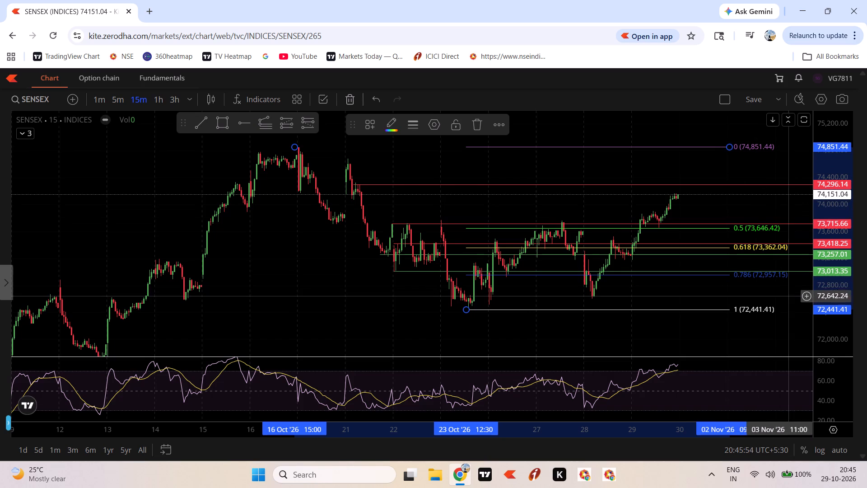
{"action": "left_click_drag", "start_coordinate": [790, 297], "coordinate": [757, 298]}
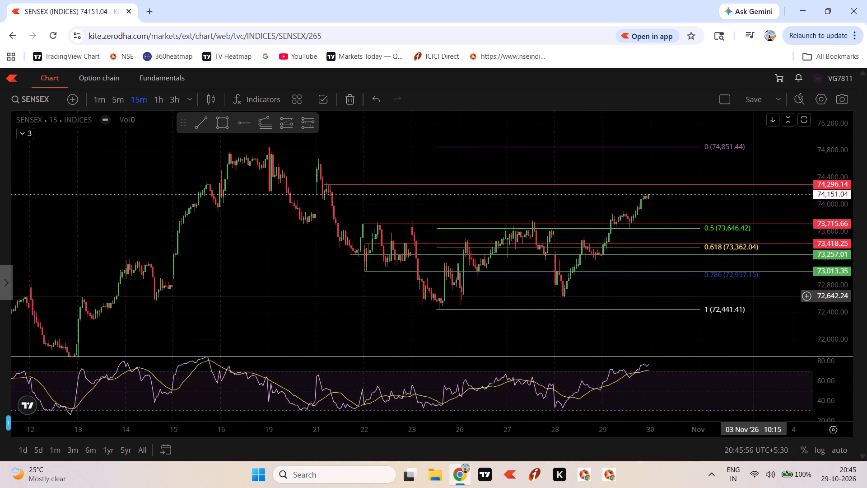
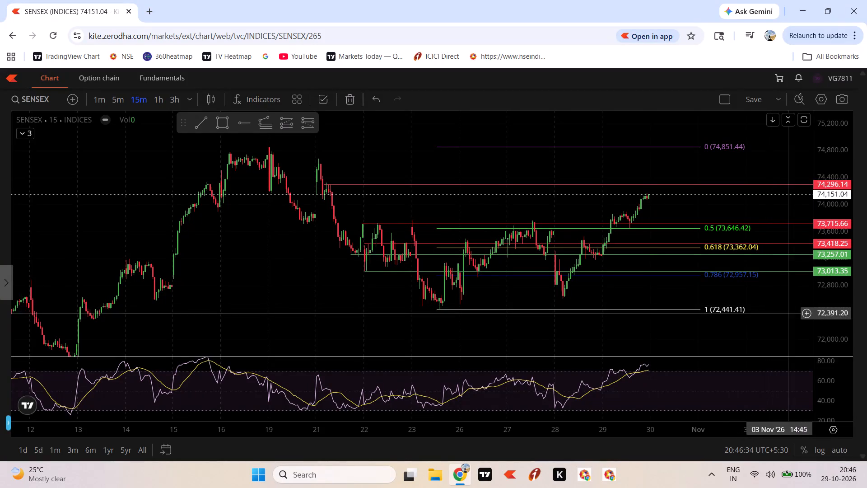
Recolour the Trend-Based Fib Extension's 0.786 level to a slightly lighter blue and raise its opacity to the maximum.
{"action": "scroll", "coordinate": [829, 276], "scroll_direction": "up", "scroll_amount": 2}
{"action": "scroll", "coordinate": [782, 313], "scroll_direction": "up", "scroll_amount": 2}
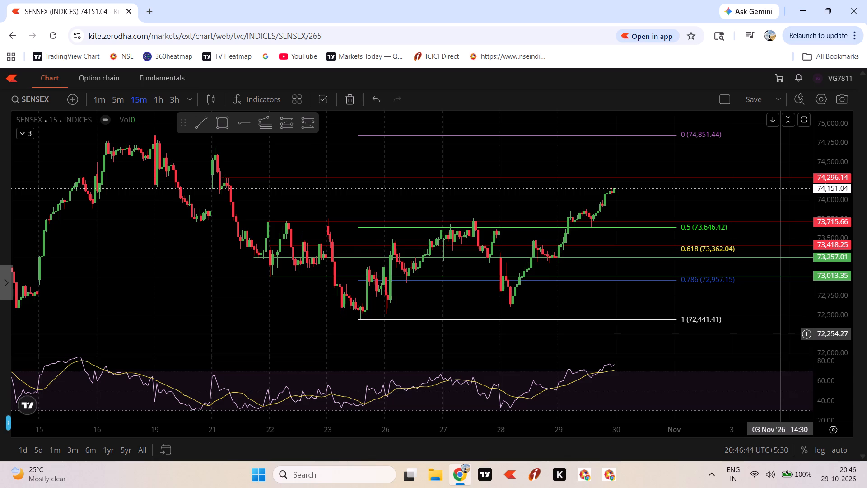
{"action": "left_click", "coordinate": [704, 281]}
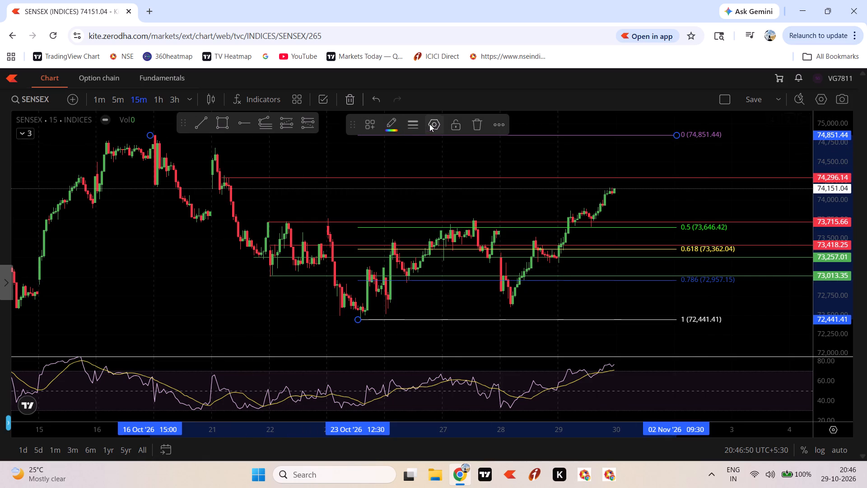
{"action": "left_click", "coordinate": [431, 123]}
{"action": "left_click", "coordinate": [515, 337]}
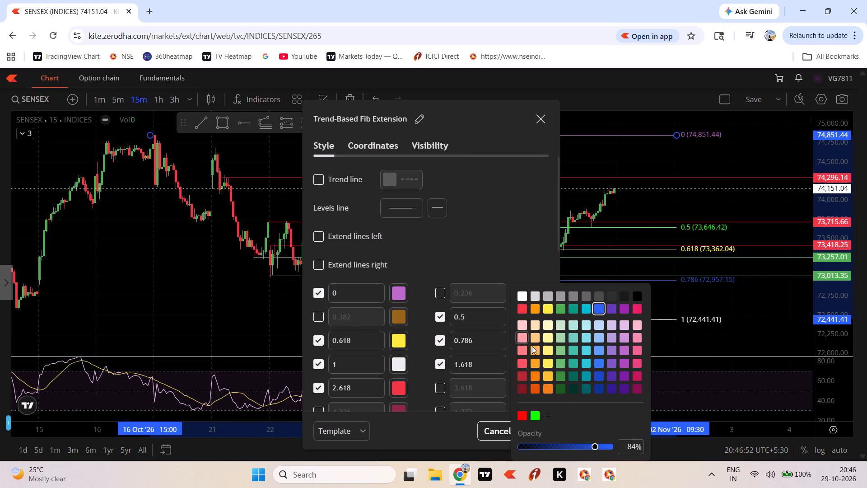
{"action": "left_click", "coordinate": [599, 363]}
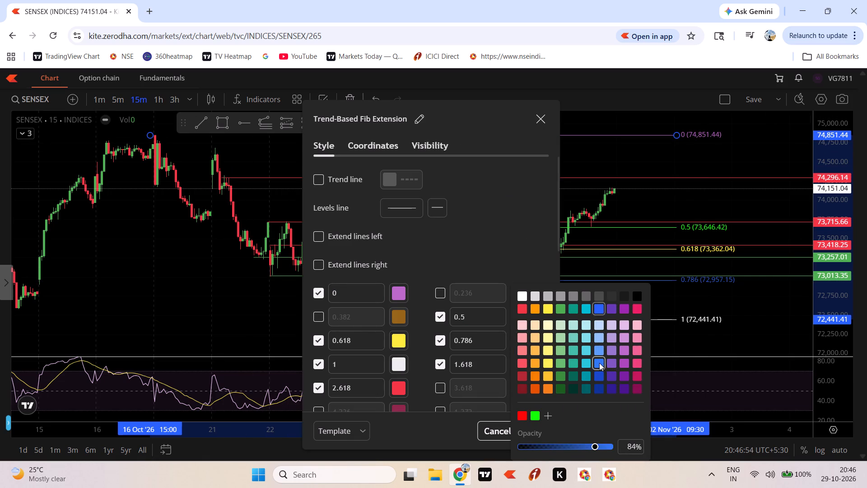
{"action": "left_click", "coordinate": [597, 353]}
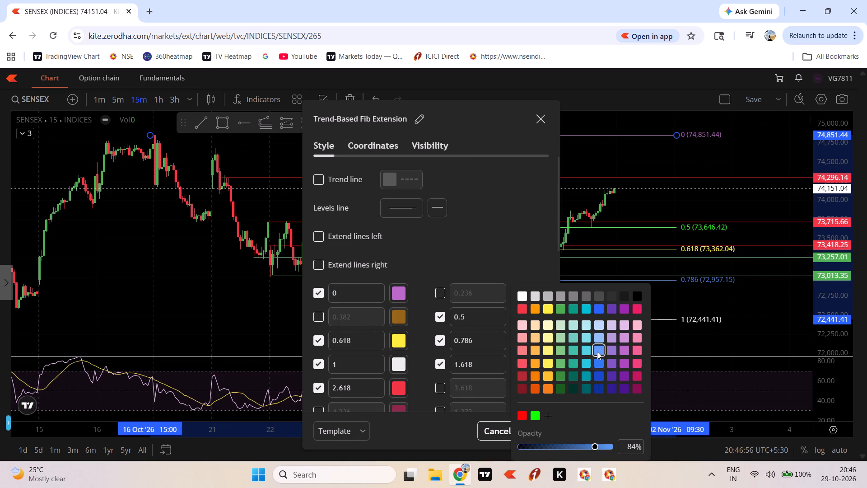
{"action": "left_click", "coordinate": [597, 308]}
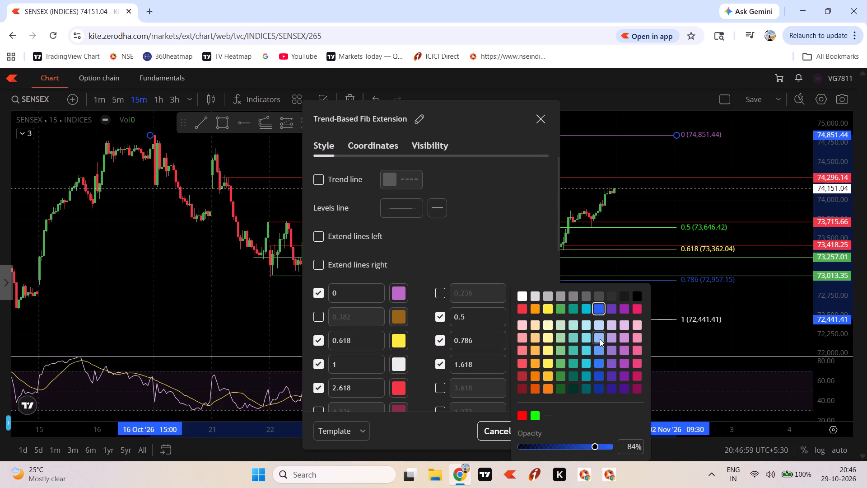
{"action": "left_click", "coordinate": [598, 337]}
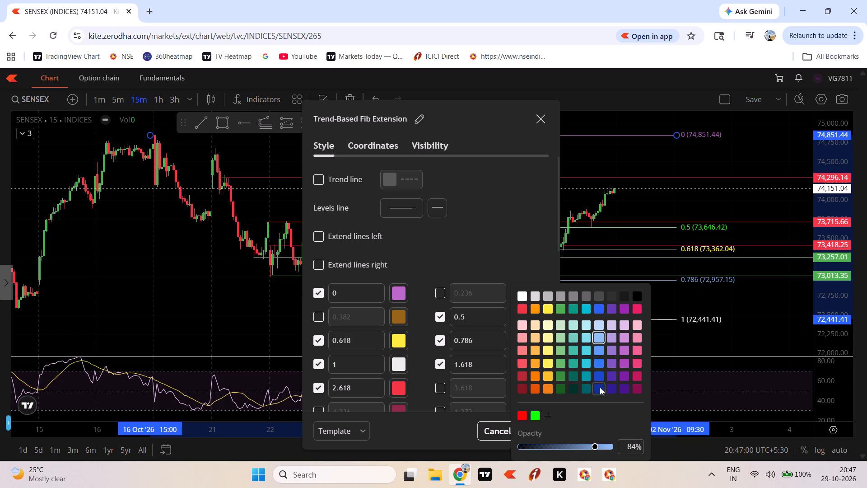
{"action": "left_click", "coordinate": [600, 387]}
{"action": "left_click", "coordinate": [597, 308]}
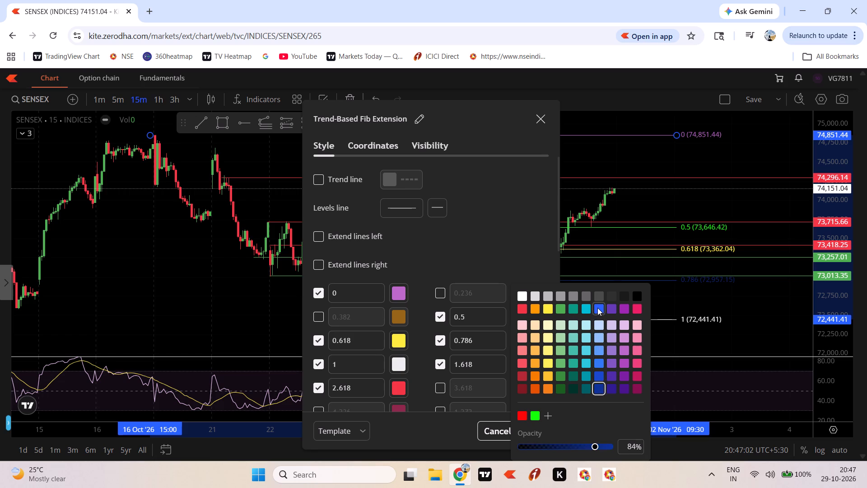
{"action": "left_click", "coordinate": [599, 375]}
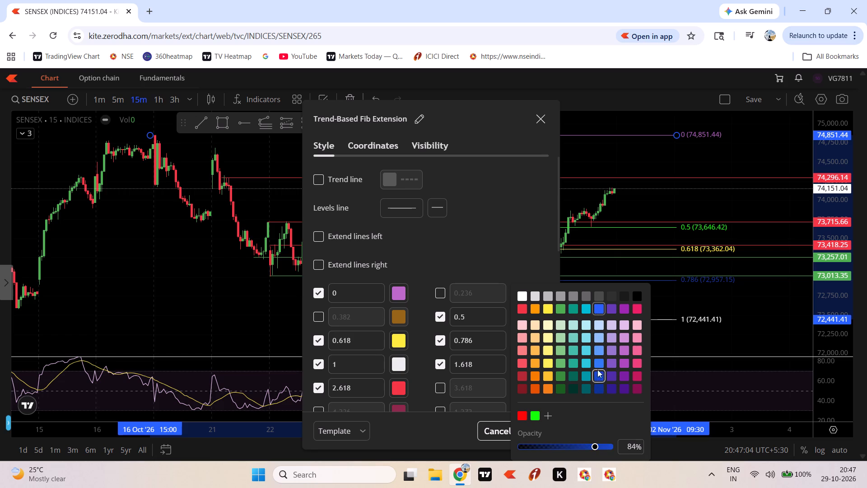
{"action": "left_click", "coordinate": [599, 358]}
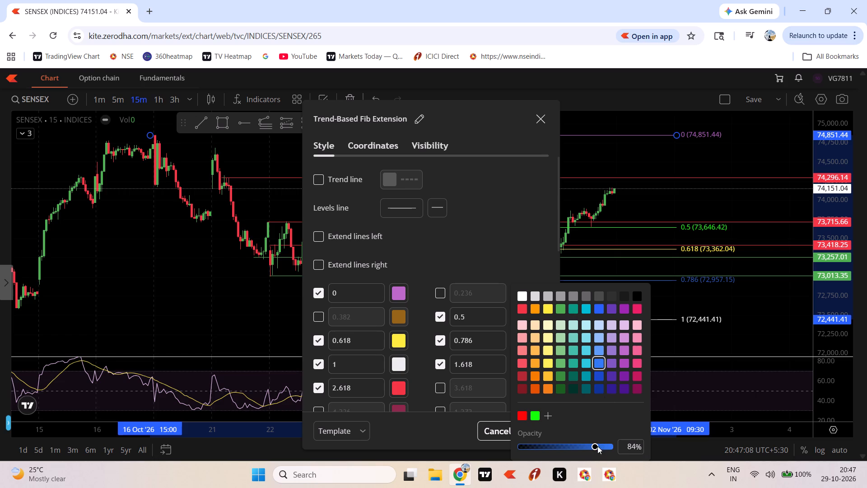
{"action": "left_click_drag", "start_coordinate": [596, 446], "coordinate": [621, 448]}
{"action": "left_click", "coordinate": [520, 213]}
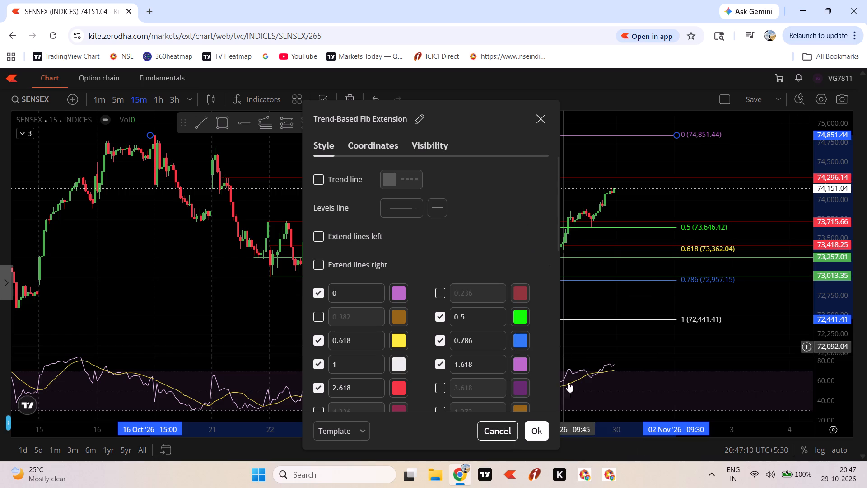
{"action": "left_click", "coordinate": [540, 429]}
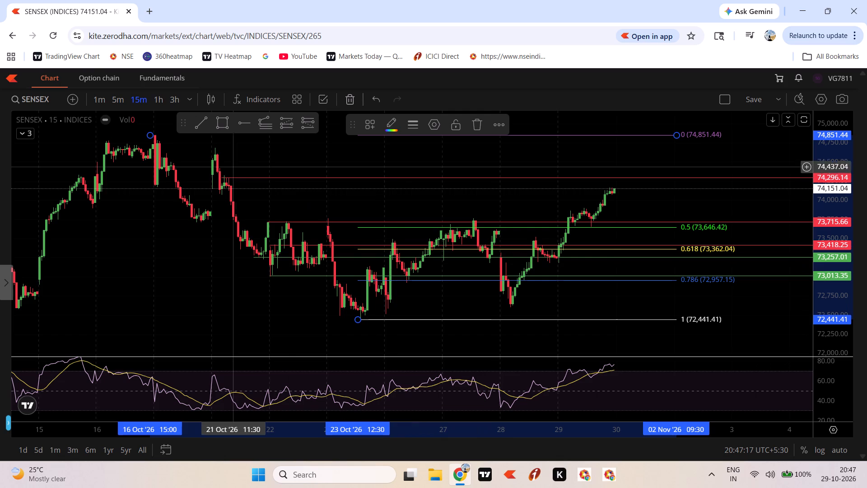
Save the default chart layout and deselect the Fib extension.
{"action": "left_click", "coordinate": [327, 101]}
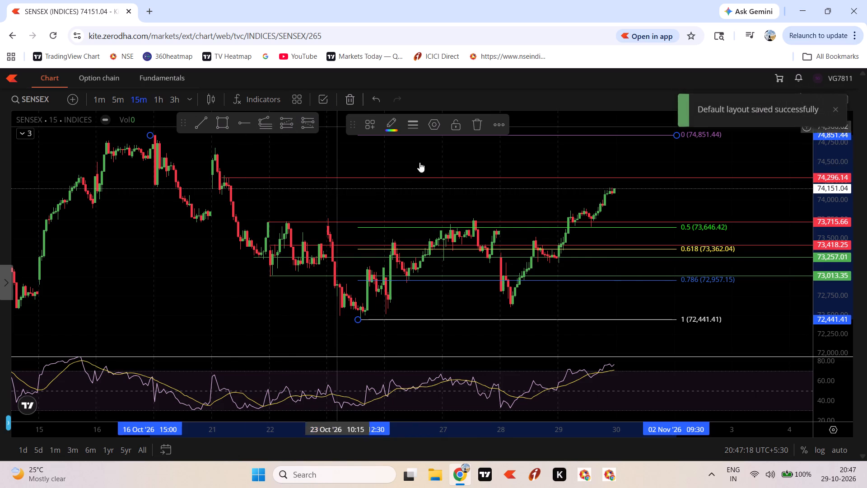
{"action": "left_click", "coordinate": [725, 211]}
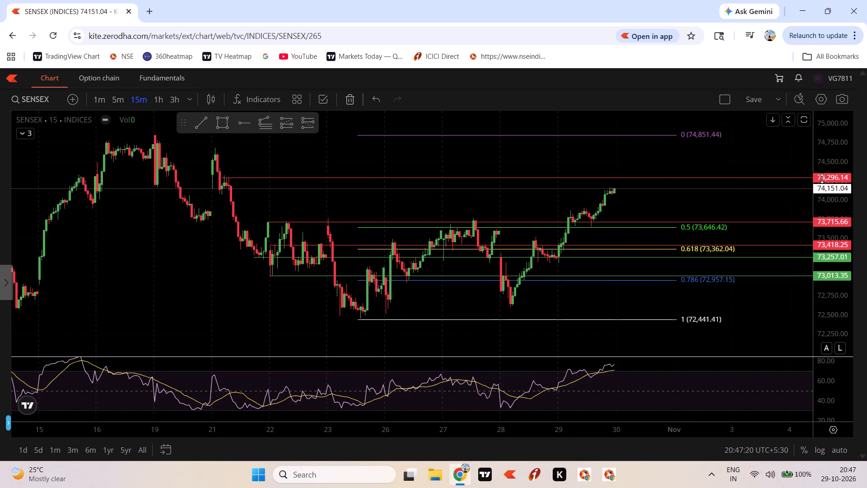
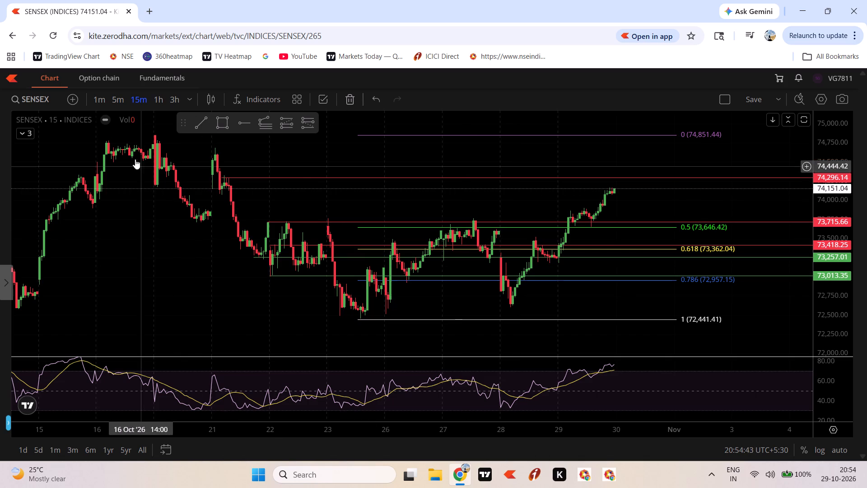
Expand the collapsed indicator list on the SENSEX chart and show the hidden EMA Cross.
{"action": "left_click", "coordinate": [21, 136]}
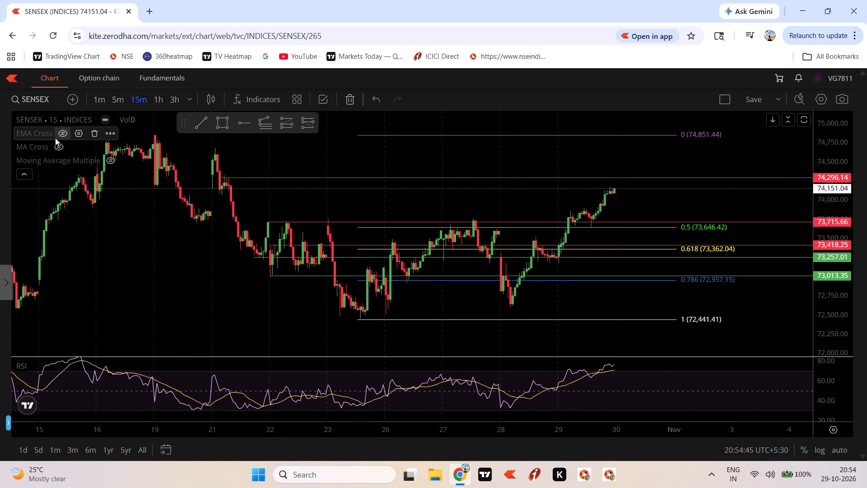
{"action": "left_click", "coordinate": [61, 132]}
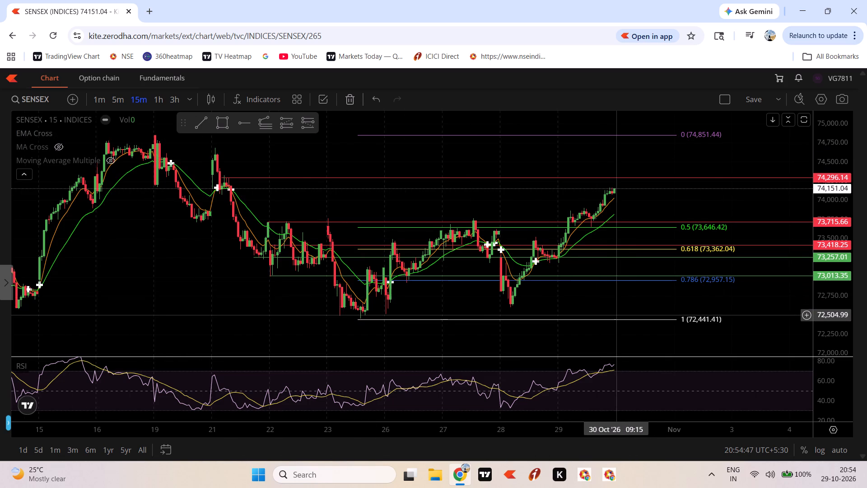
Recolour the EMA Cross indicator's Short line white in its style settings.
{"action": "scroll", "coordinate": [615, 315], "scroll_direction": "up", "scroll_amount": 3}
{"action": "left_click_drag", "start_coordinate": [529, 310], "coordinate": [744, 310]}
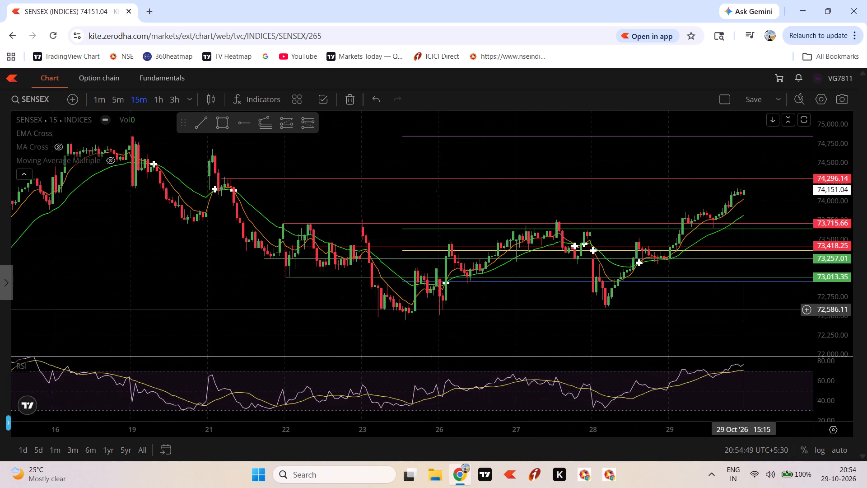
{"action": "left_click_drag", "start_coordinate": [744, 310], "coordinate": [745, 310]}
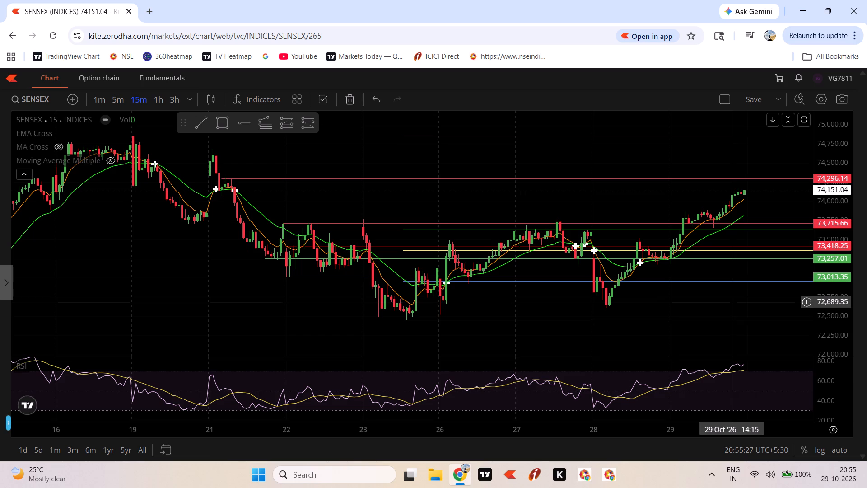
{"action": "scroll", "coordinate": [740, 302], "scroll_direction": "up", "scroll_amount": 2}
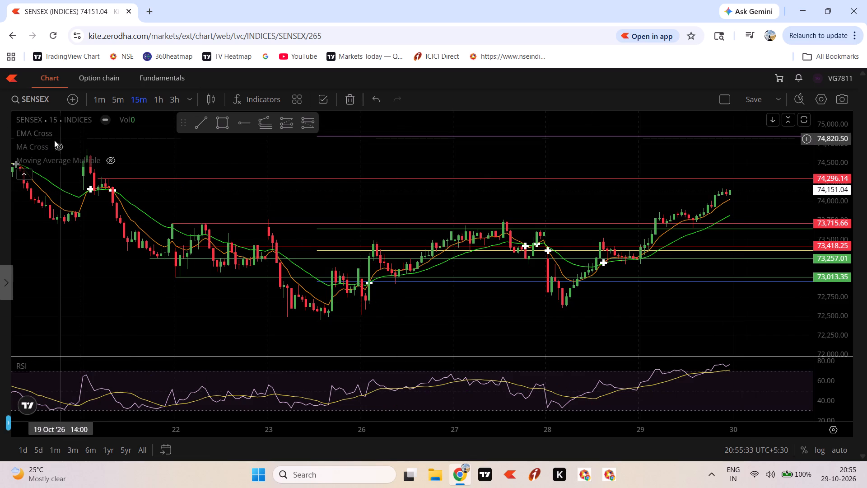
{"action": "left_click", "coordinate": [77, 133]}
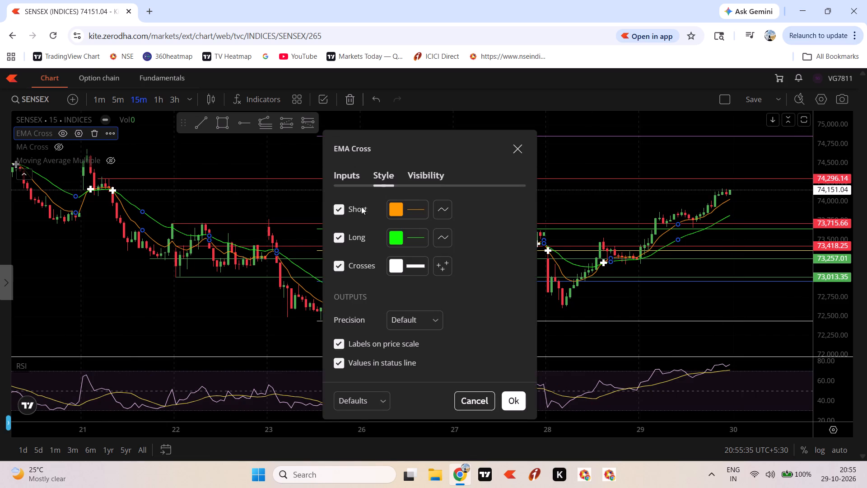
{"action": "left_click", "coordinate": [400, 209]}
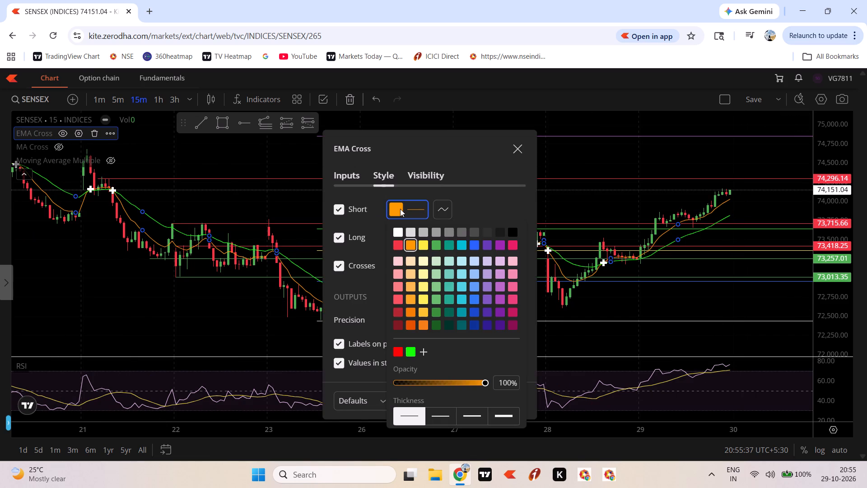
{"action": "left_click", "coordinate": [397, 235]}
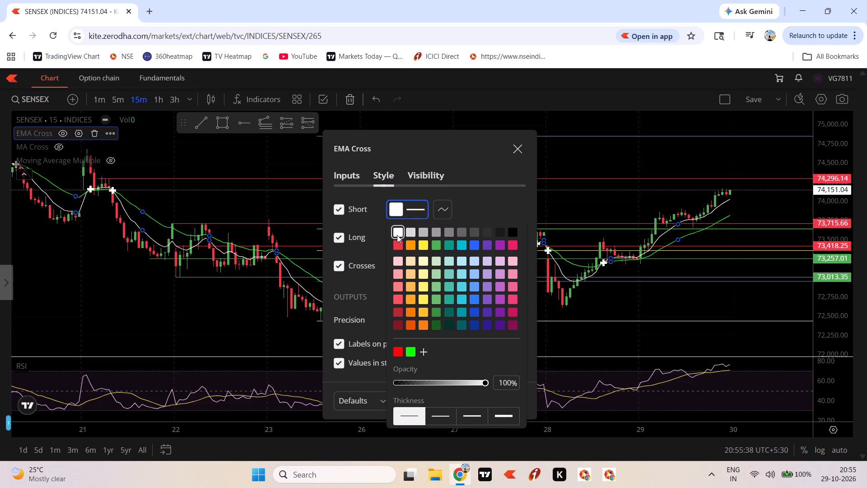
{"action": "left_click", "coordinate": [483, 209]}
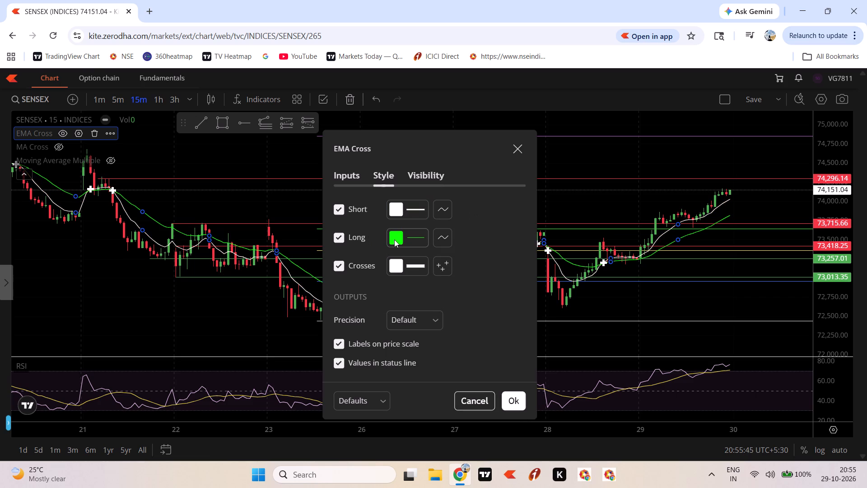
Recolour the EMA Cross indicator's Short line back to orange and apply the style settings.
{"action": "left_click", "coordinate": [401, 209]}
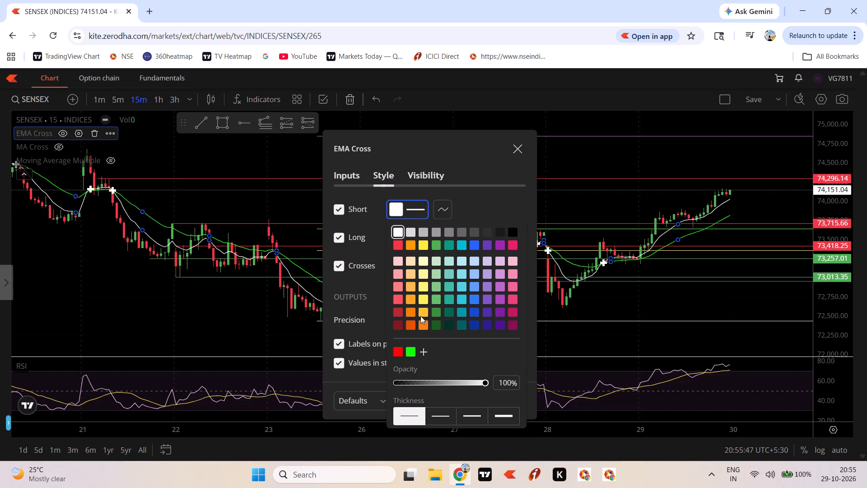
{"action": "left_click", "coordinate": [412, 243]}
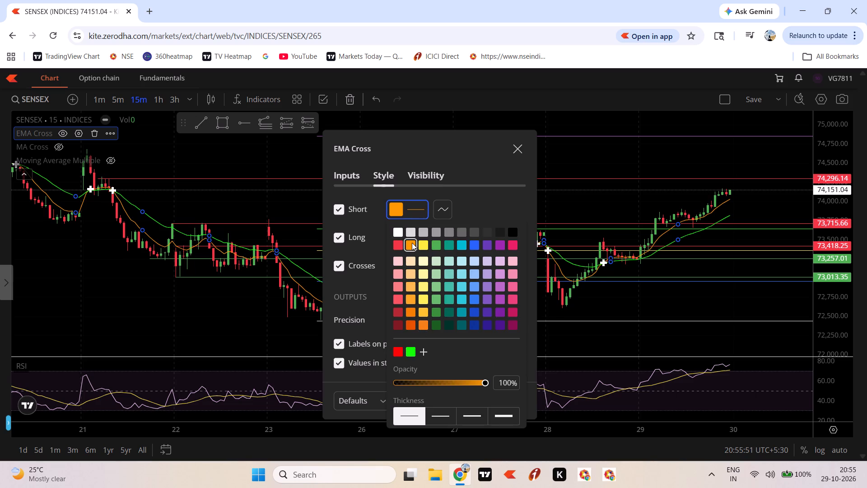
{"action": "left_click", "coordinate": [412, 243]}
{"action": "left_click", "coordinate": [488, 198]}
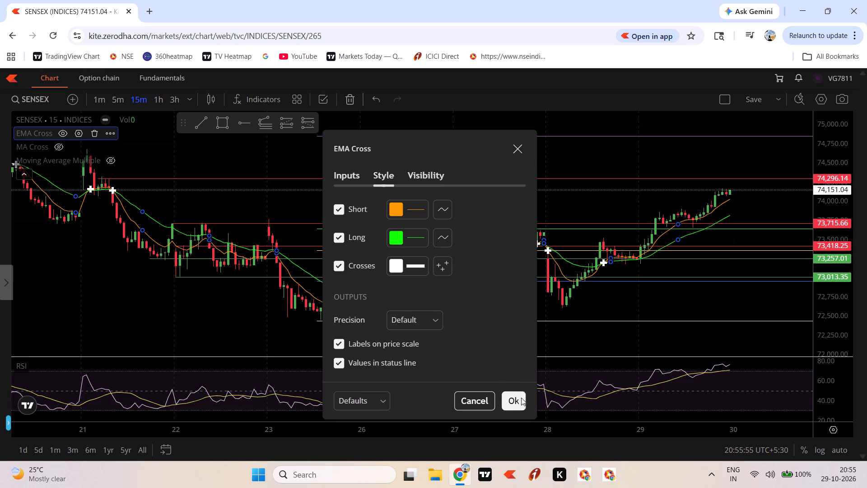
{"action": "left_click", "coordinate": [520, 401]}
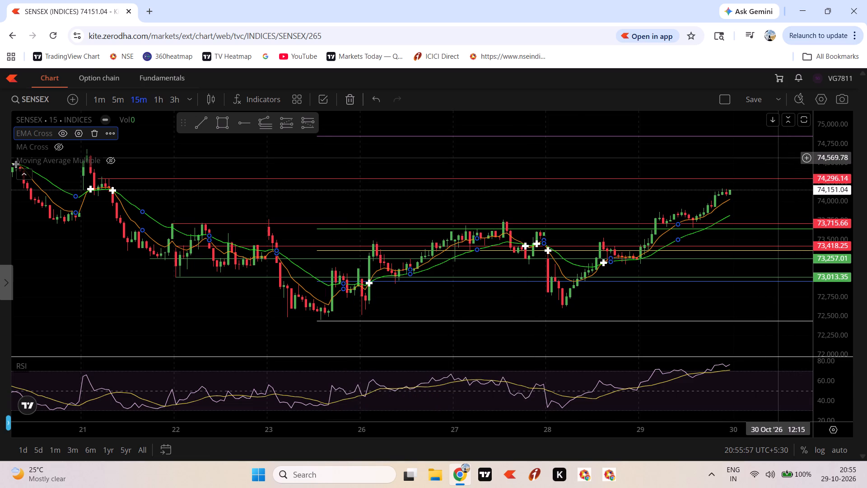
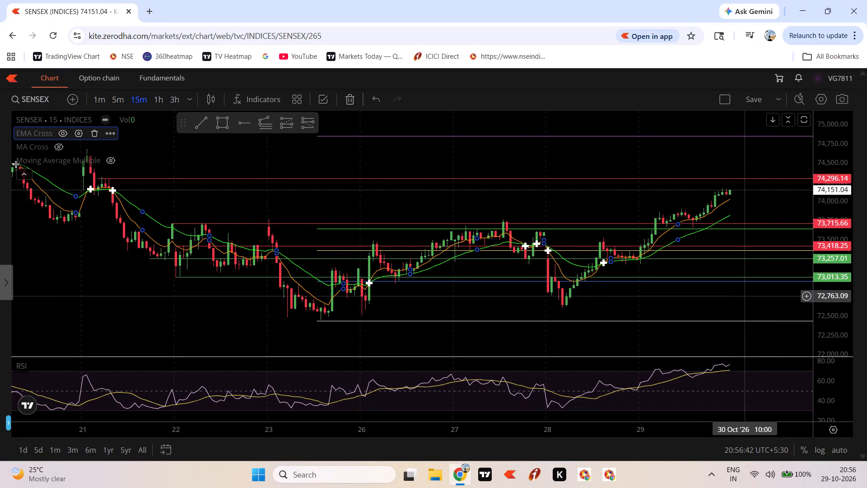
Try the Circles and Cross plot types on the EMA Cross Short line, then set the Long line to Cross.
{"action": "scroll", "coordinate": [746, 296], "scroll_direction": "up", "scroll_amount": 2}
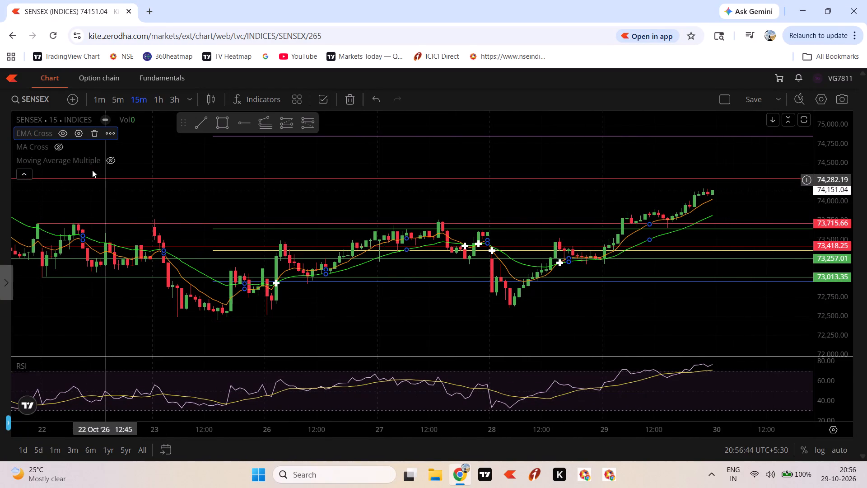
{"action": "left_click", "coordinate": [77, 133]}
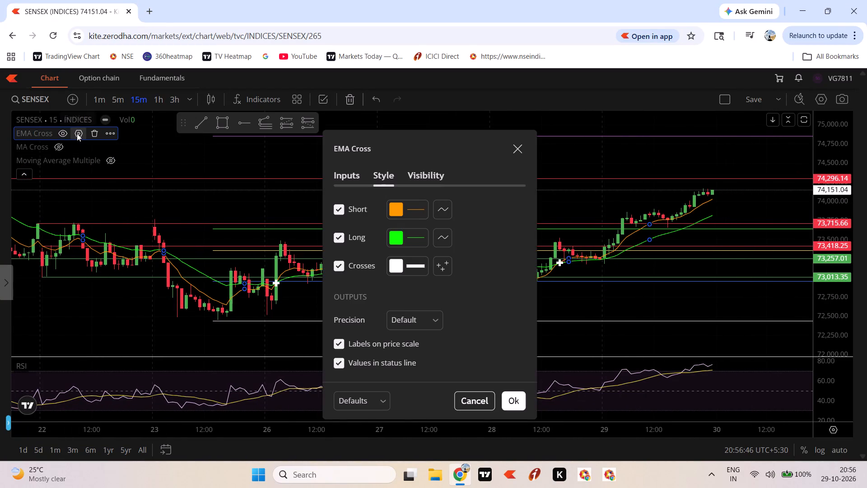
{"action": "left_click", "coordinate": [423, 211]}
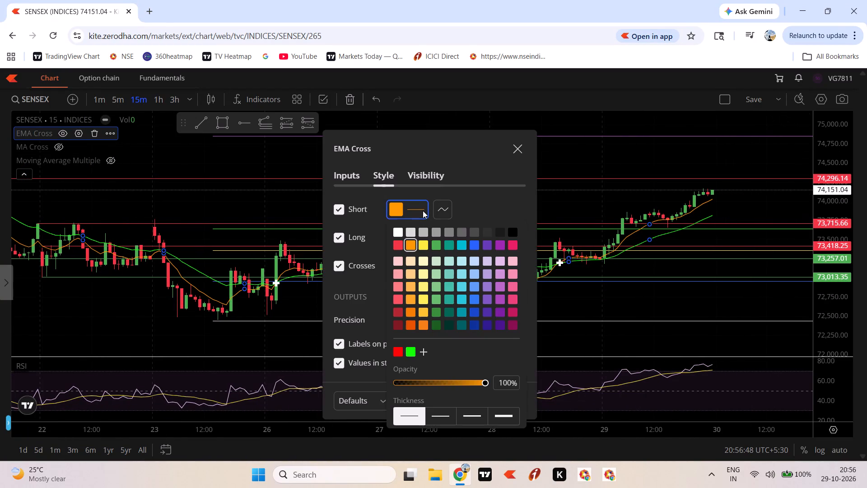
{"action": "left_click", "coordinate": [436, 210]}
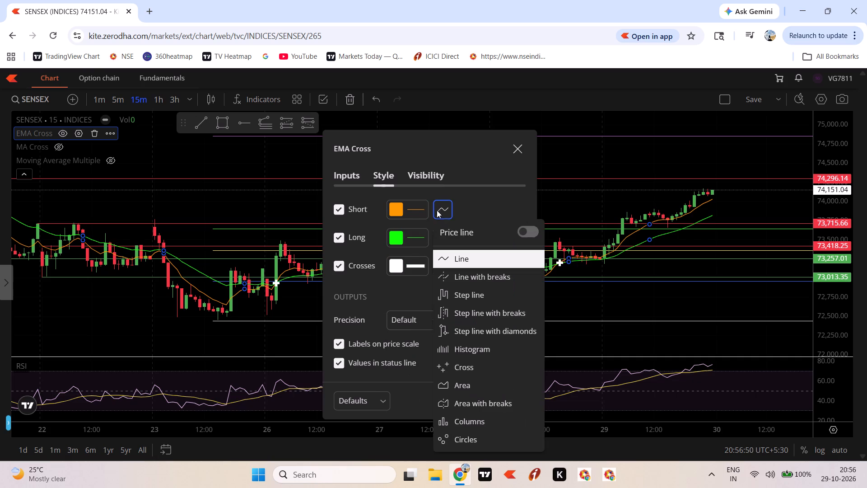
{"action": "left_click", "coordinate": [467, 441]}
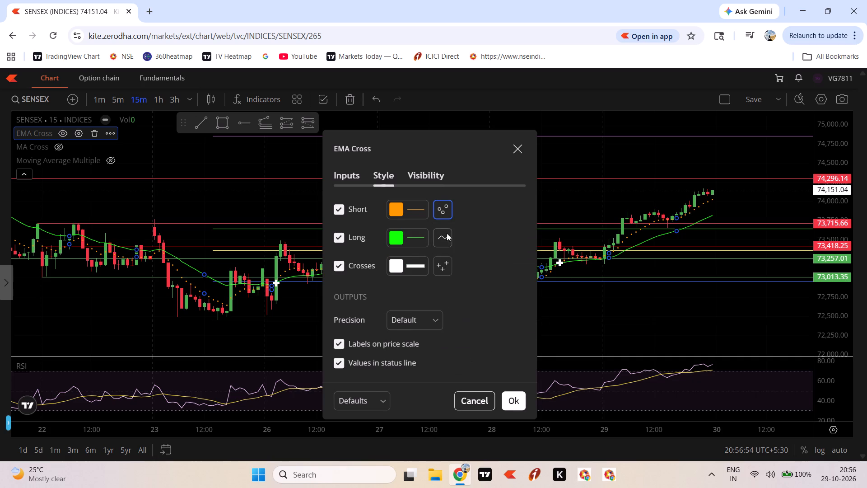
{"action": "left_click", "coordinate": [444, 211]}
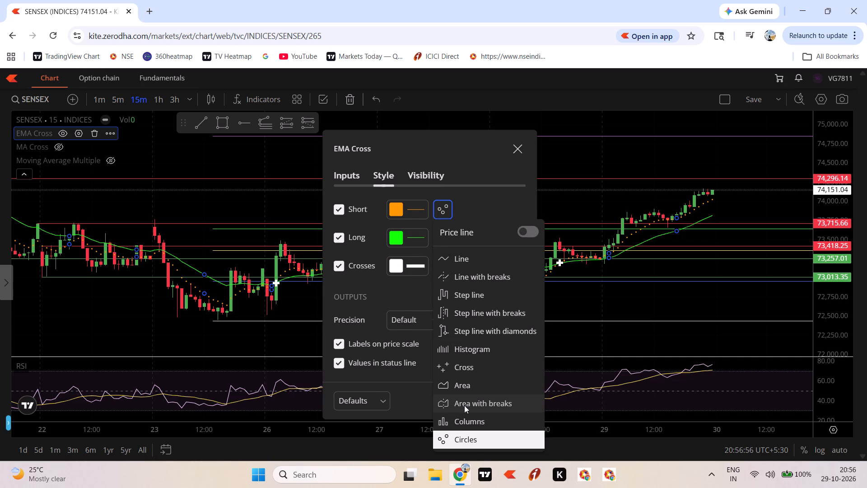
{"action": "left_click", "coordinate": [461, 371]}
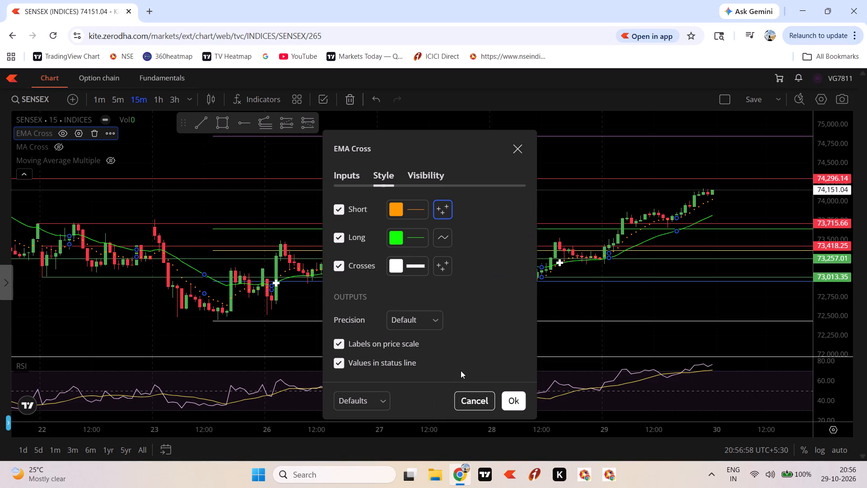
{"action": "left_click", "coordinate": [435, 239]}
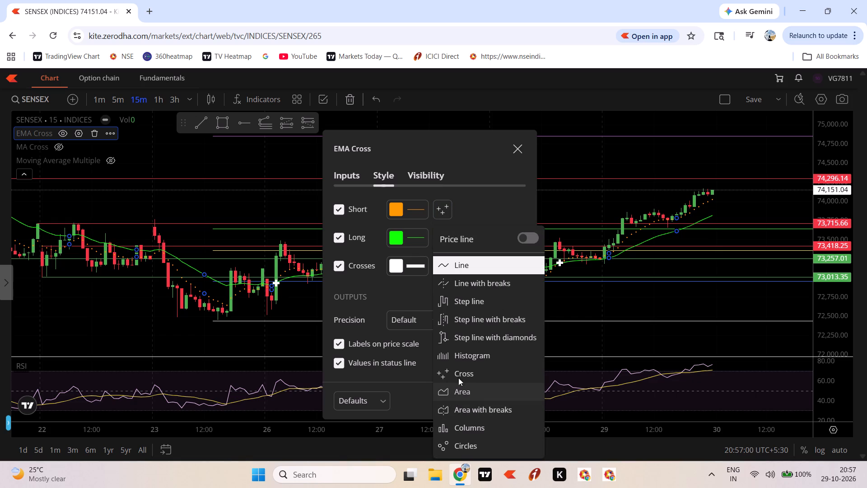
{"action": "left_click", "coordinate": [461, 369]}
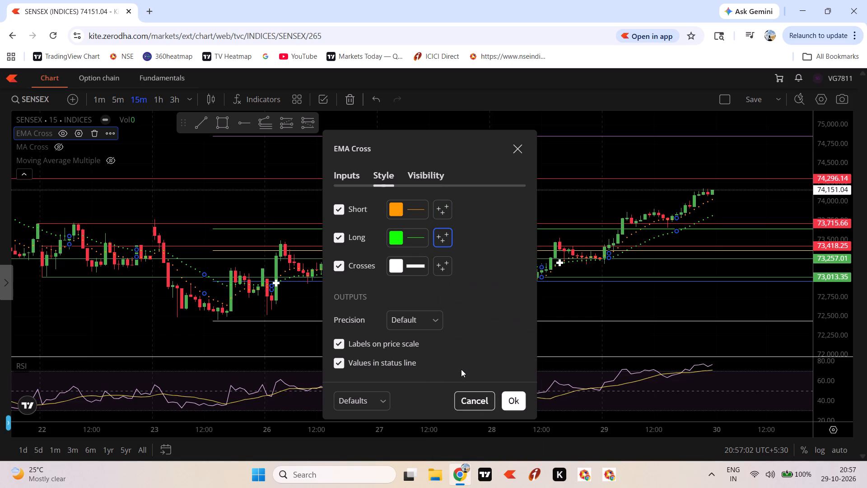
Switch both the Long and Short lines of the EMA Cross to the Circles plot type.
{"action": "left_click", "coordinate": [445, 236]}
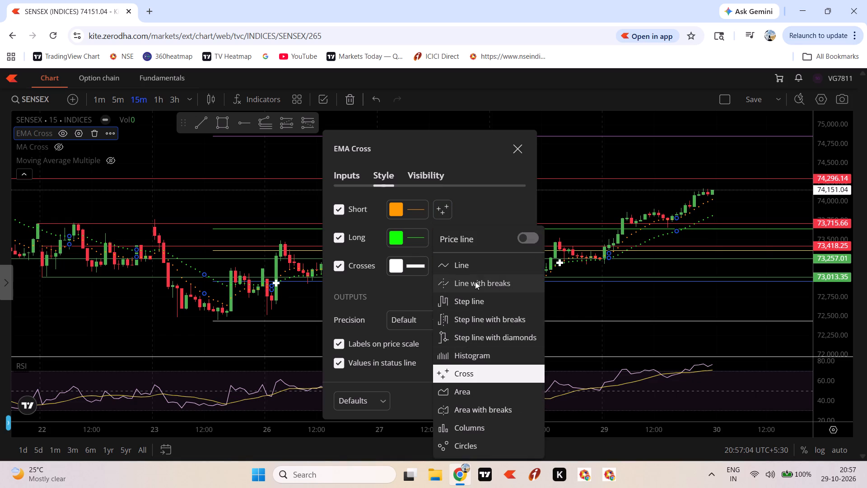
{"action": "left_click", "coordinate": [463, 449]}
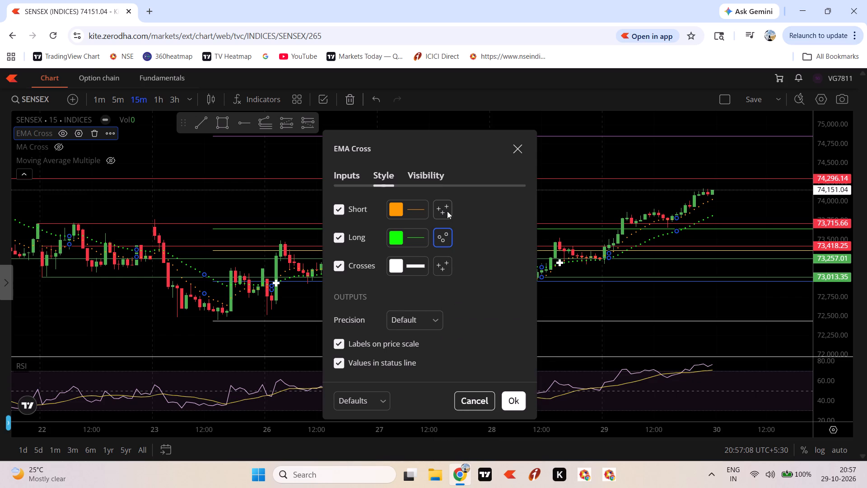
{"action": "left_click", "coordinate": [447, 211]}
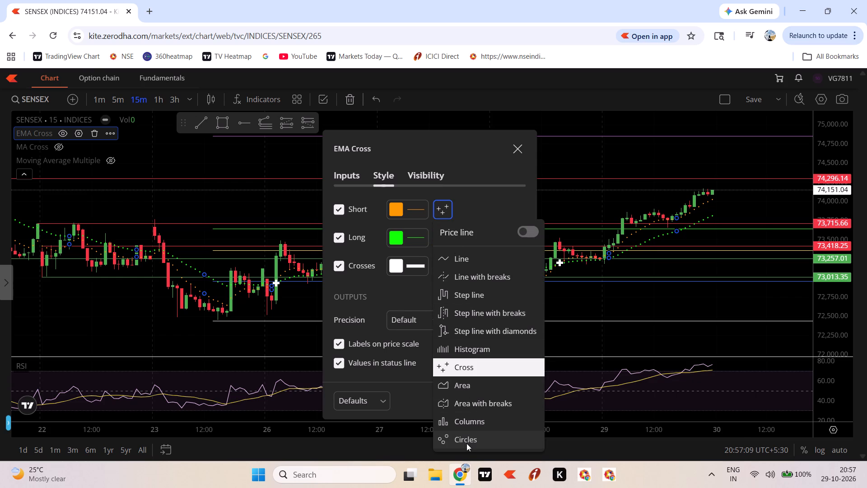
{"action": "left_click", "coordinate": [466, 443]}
Set the thickness of the EMA Cross Short and Long plots to the second-thinnest option.
{"action": "left_click", "coordinate": [415, 211]}
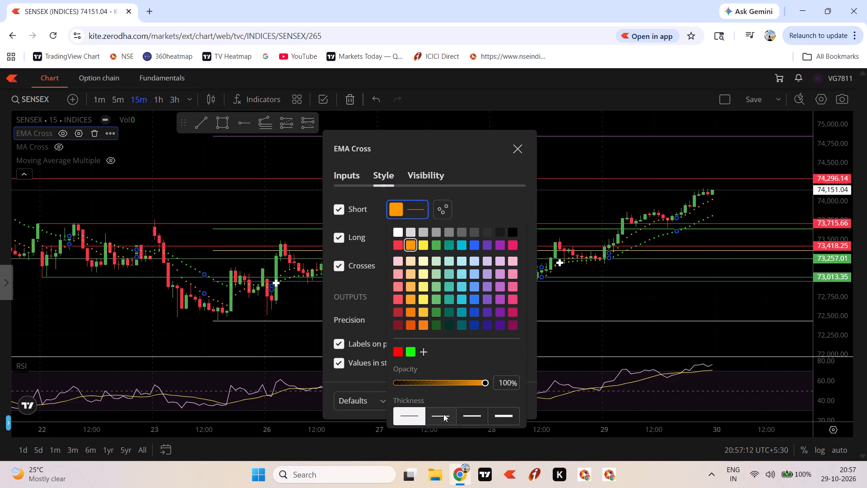
{"action": "left_click", "coordinate": [443, 418]}
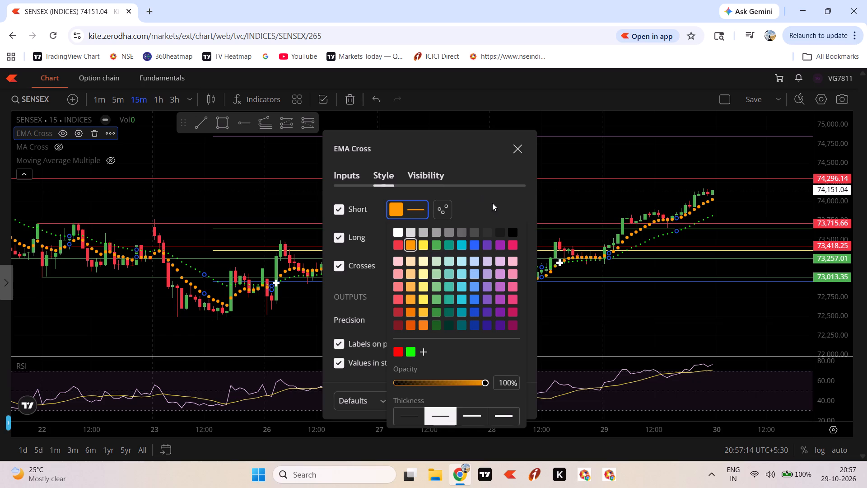
{"action": "left_click", "coordinate": [492, 203]}
{"action": "left_click", "coordinate": [410, 237]}
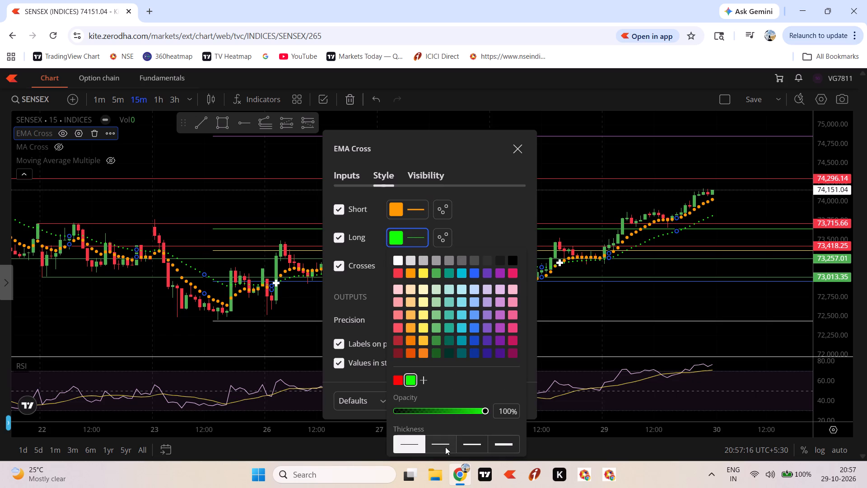
{"action": "left_click", "coordinate": [445, 447]}
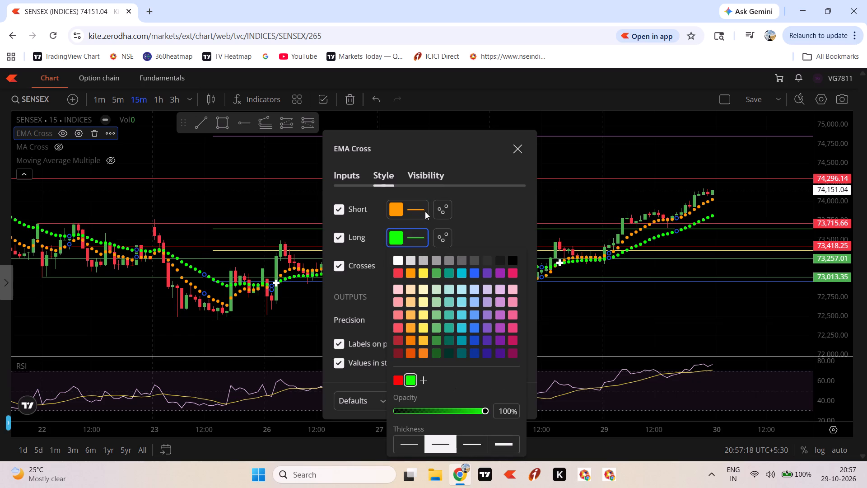
Set the EMA Cross Short and Long plots back to the Line type and close the indicator settings.
{"action": "left_click", "coordinate": [442, 213]}
{"action": "left_click", "coordinate": [455, 257]}
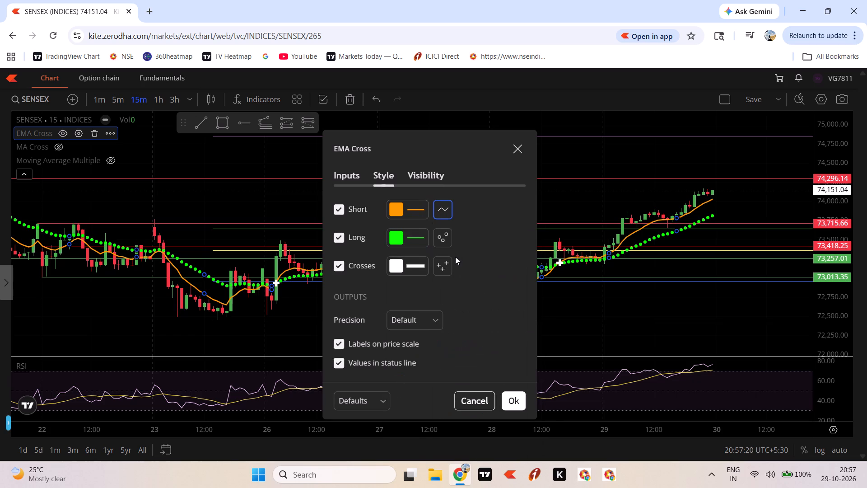
{"action": "left_click", "coordinate": [443, 237]}
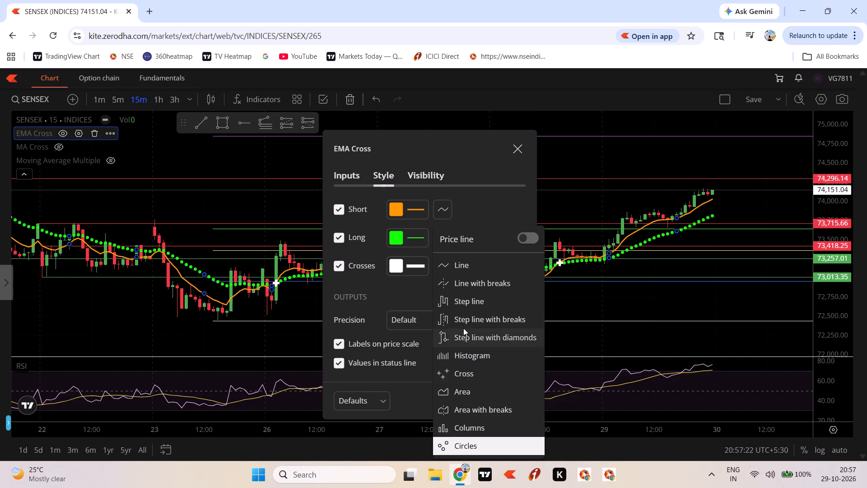
{"action": "left_click", "coordinate": [465, 265]}
{"action": "left_click", "coordinate": [680, 304]}
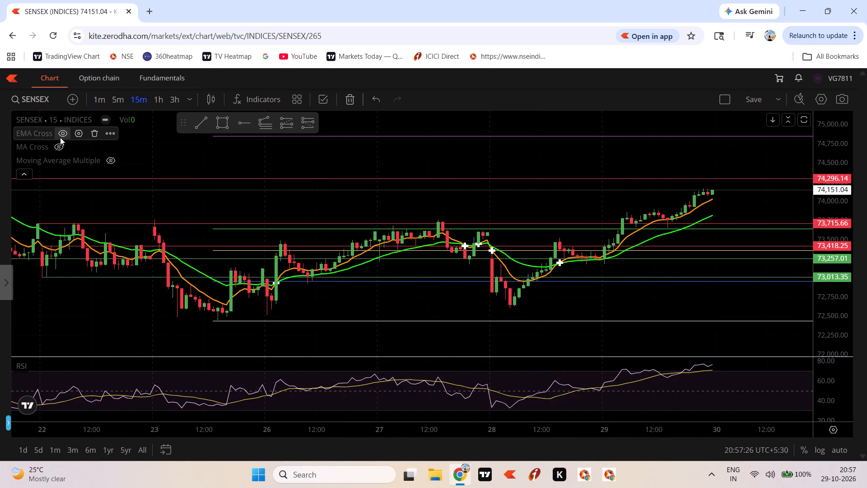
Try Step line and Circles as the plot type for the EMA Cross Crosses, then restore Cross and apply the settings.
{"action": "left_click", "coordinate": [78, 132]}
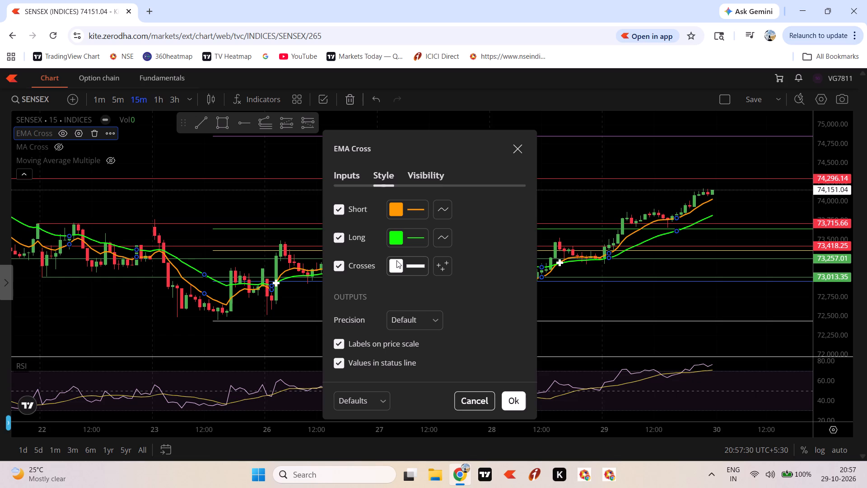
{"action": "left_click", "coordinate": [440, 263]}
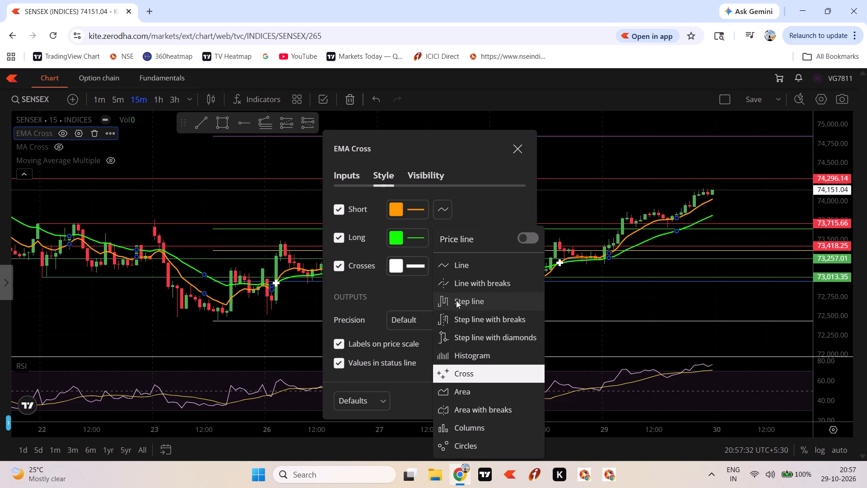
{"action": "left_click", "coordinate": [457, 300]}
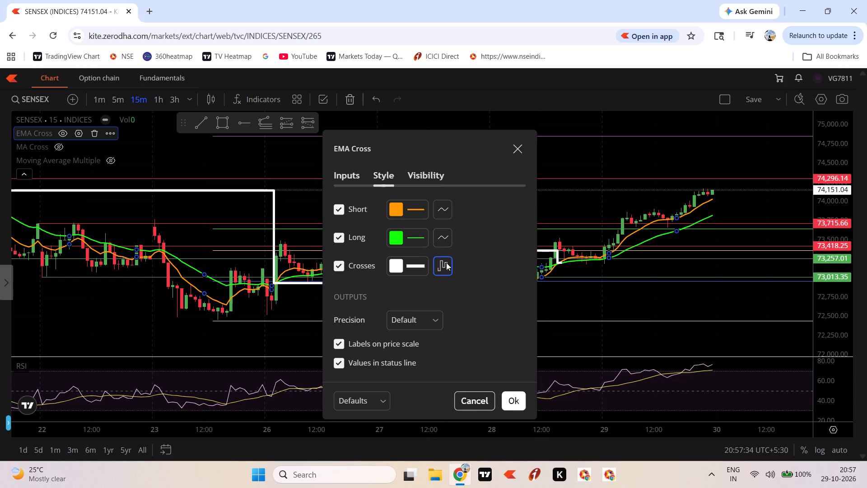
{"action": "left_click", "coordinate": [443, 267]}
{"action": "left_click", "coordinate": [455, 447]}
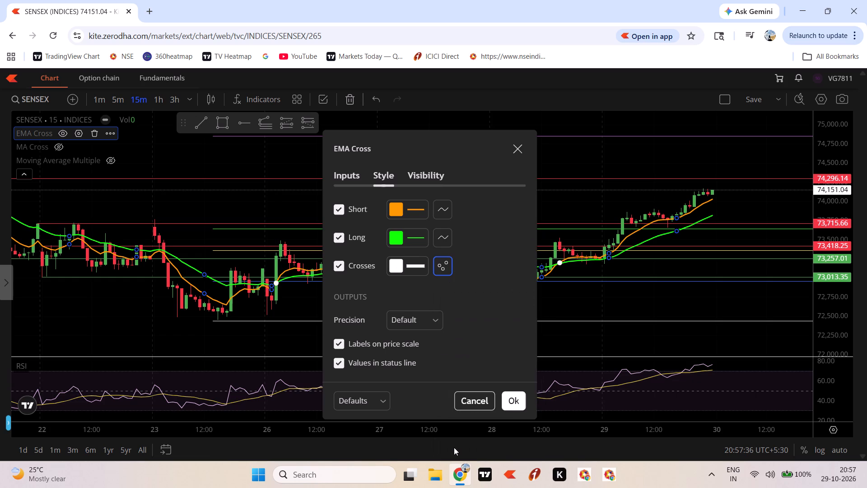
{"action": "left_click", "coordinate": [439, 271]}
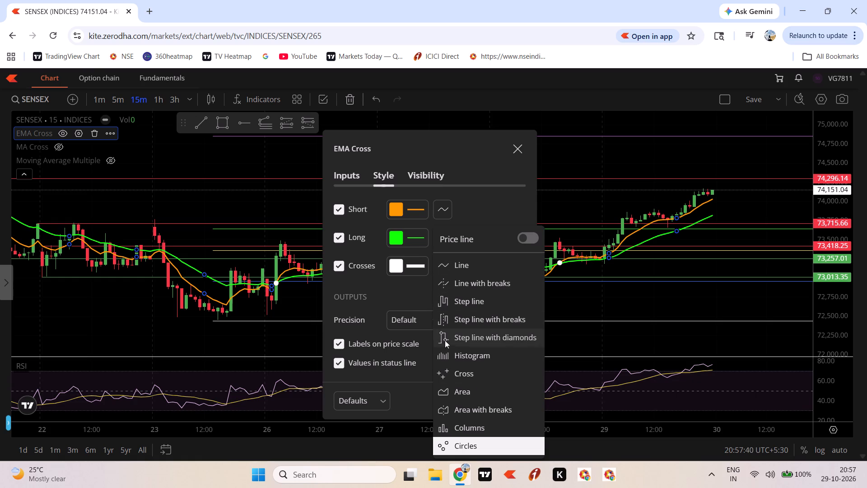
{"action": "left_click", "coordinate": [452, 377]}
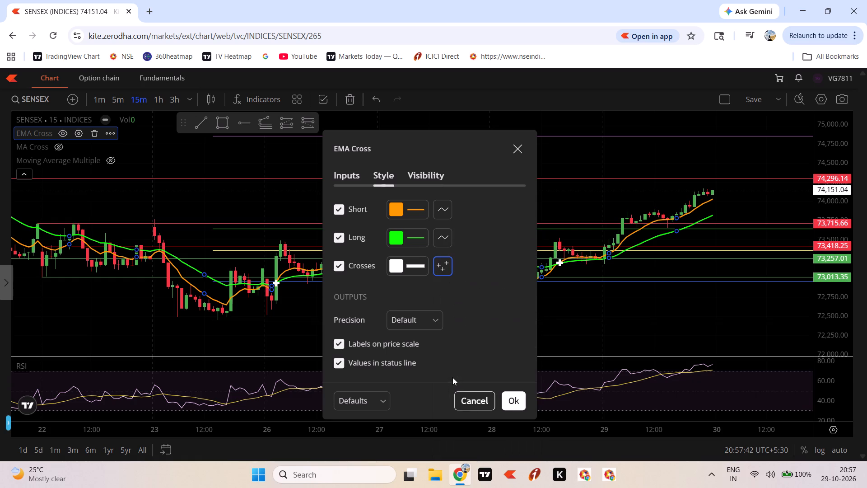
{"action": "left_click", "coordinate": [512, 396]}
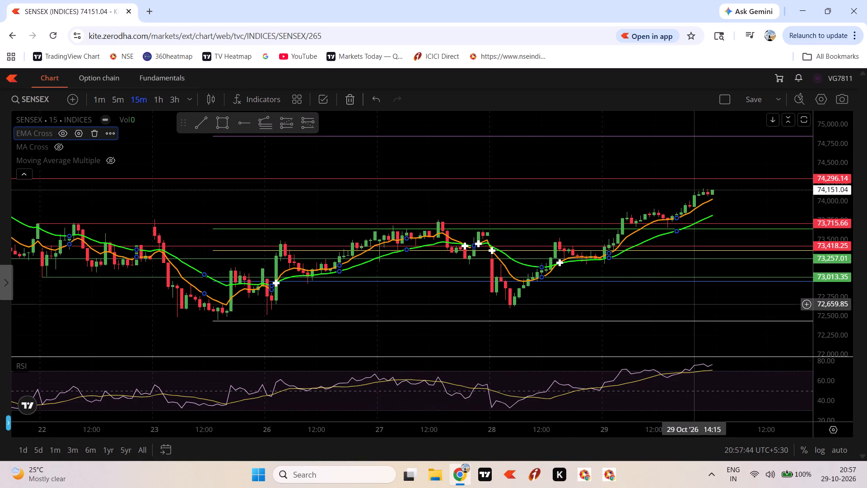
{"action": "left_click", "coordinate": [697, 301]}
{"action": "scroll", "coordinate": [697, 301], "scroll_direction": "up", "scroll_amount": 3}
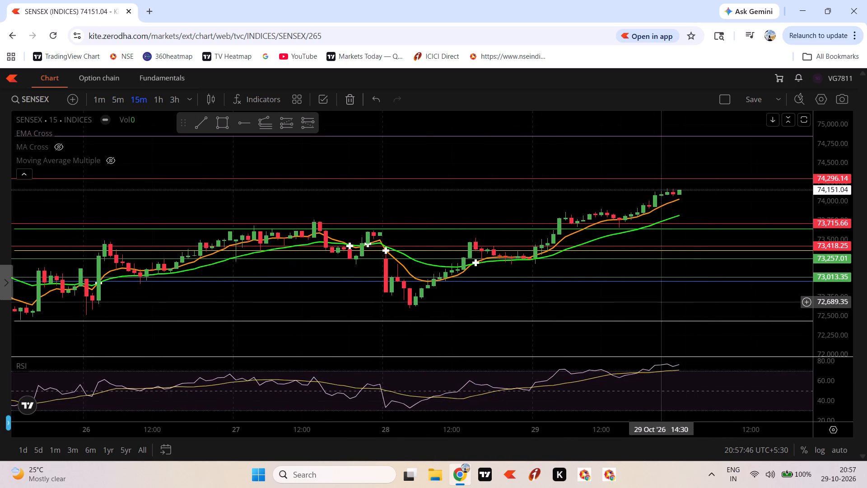
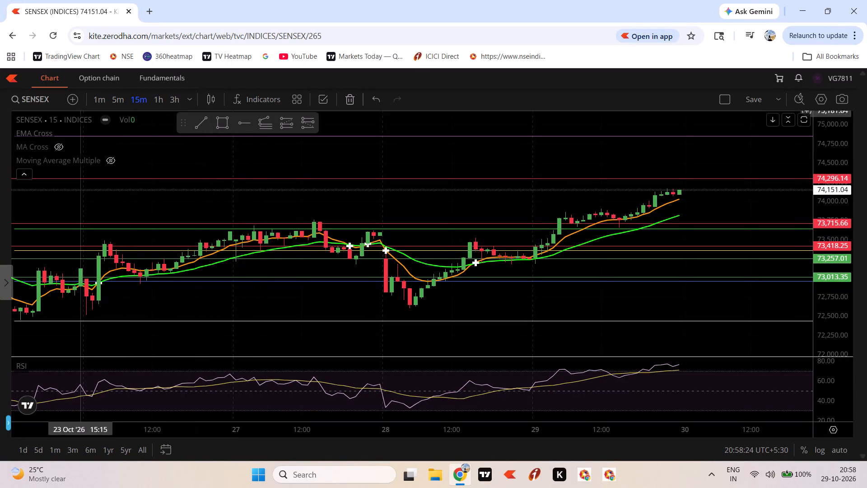
Set the EMA Cross Short and Long lines to the thinnest thickness and close the indicator settings.
{"action": "left_click", "coordinate": [80, 131]}
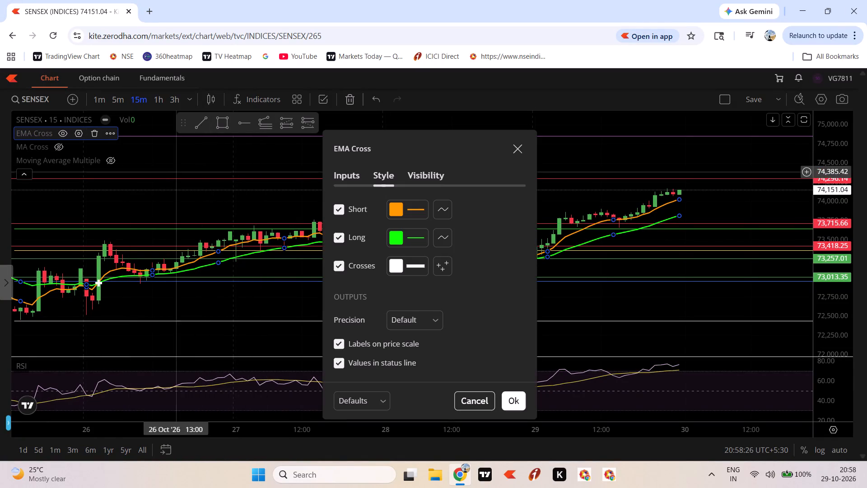
{"action": "left_click", "coordinate": [412, 209]}
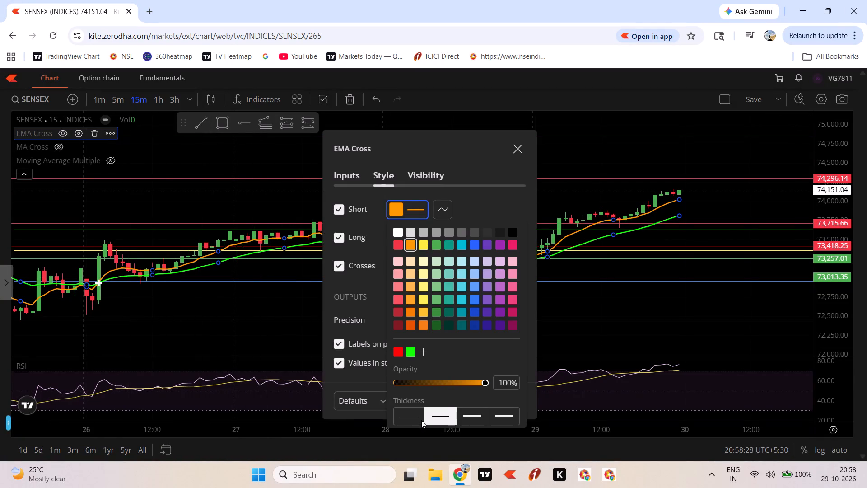
{"action": "left_click", "coordinate": [406, 414]}
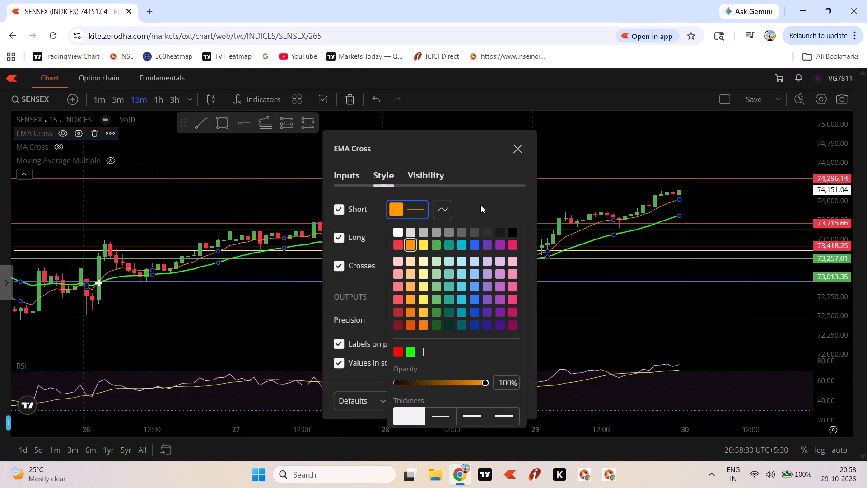
{"action": "left_click", "coordinate": [480, 205]}
{"action": "left_click", "coordinate": [419, 239]}
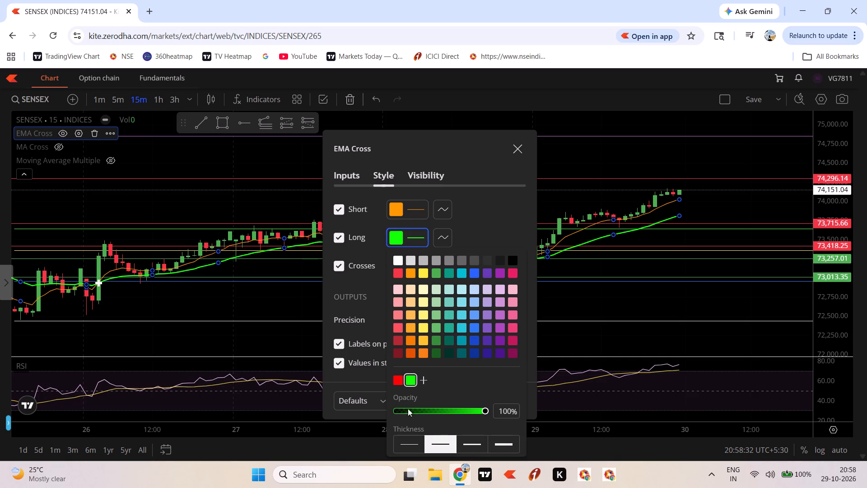
{"action": "left_click", "coordinate": [410, 442]}
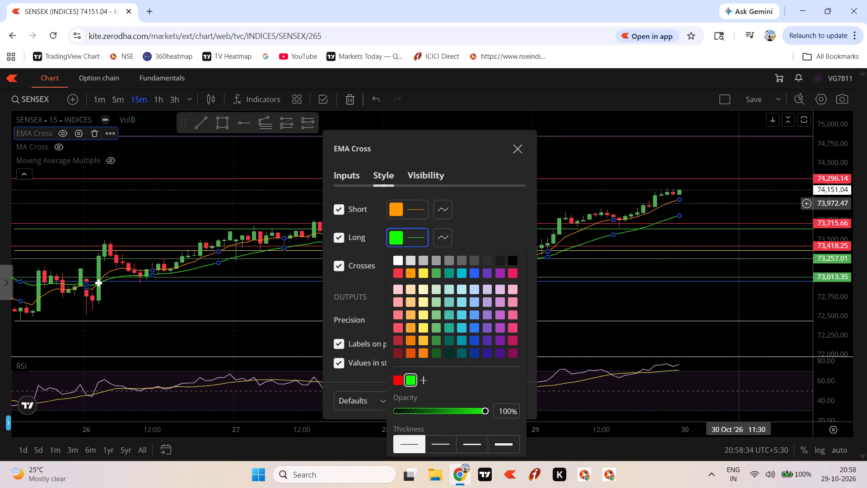
{"action": "left_click", "coordinate": [738, 204]}
Examine the SENSEX 15-minute price action against the marked levels and the EMA lines over the recent sessions.
{"action": "scroll", "coordinate": [741, 210], "scroll_direction": "down", "scroll_amount": 1}
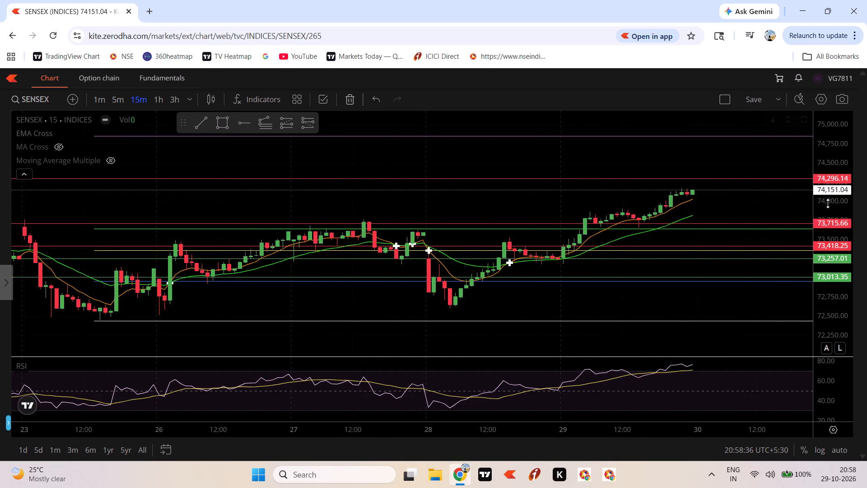
{"action": "scroll", "coordinate": [828, 203], "scroll_direction": "up", "scroll_amount": 7}
{"action": "left_click_drag", "start_coordinate": [771, 192], "coordinate": [760, 218]}
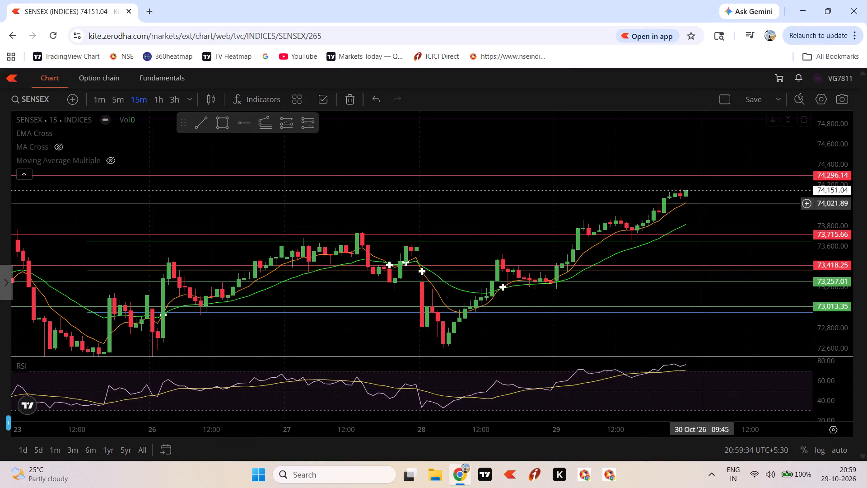
{"action": "scroll", "coordinate": [676, 331], "scroll_direction": "down", "scroll_amount": 3}
{"action": "left_click_drag", "start_coordinate": [677, 333], "coordinate": [663, 304]}
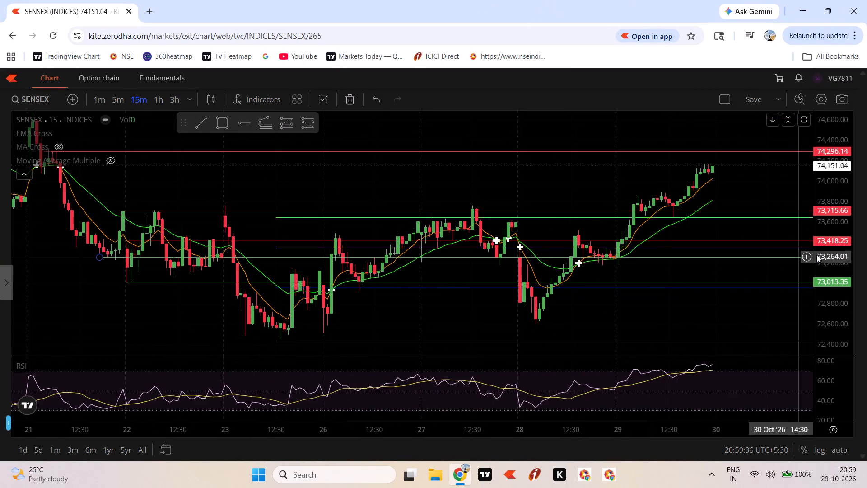
{"action": "scroll", "coordinate": [828, 254], "scroll_direction": "down", "scroll_amount": 4}
{"action": "left_click_drag", "start_coordinate": [705, 296], "coordinate": [693, 316]}
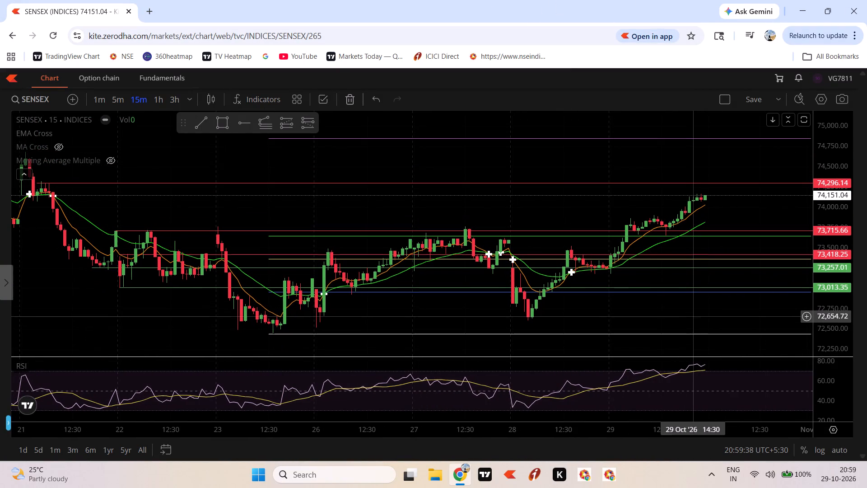
Collapse the indicator legend on the SENSEX chart.
{"action": "left_click", "coordinate": [23, 173]}
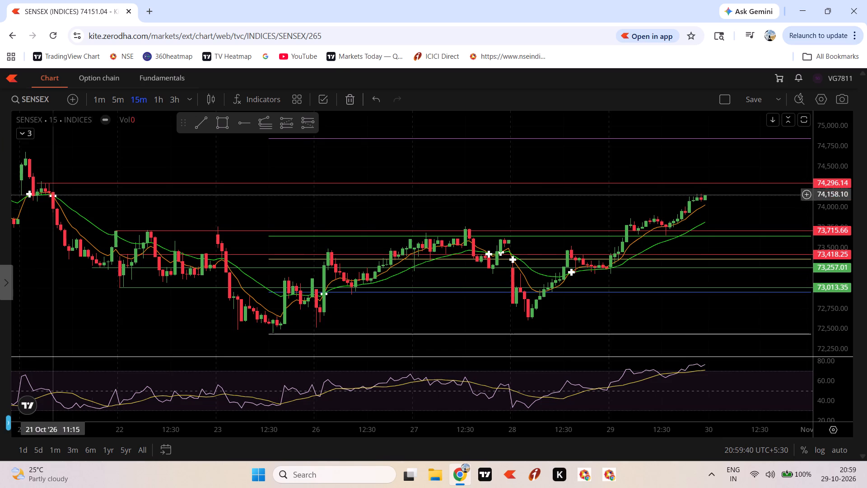
{"action": "left_click_drag", "start_coordinate": [447, 324], "coordinate": [467, 335]}
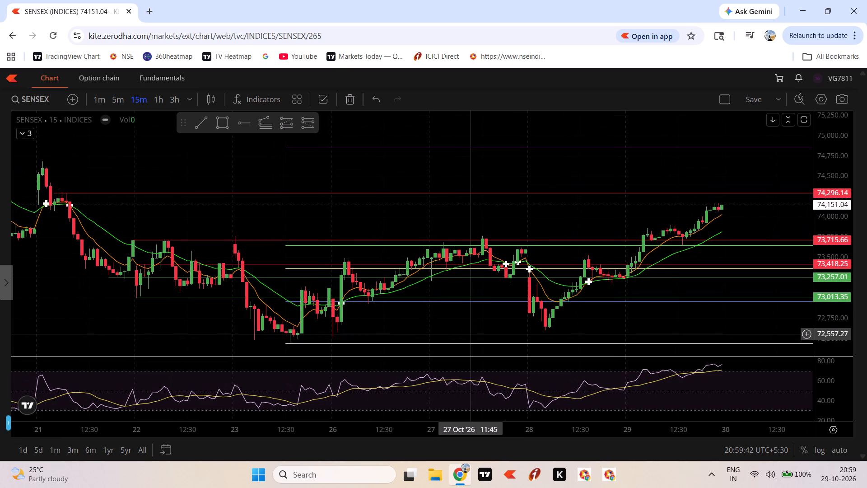
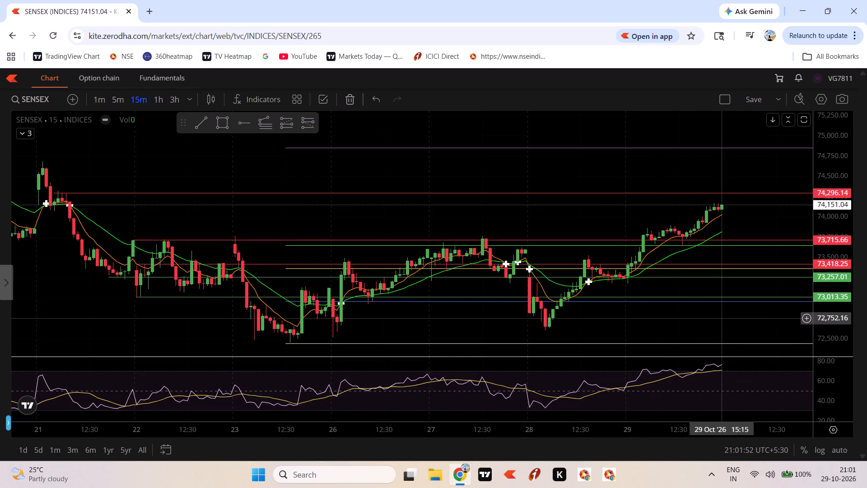
Delete the two green horizontal support rays at 73,257.01 and 73,013.35 from the SENSEX chart.
{"action": "scroll", "coordinate": [722, 319], "scroll_direction": "up", "scroll_amount": 3}
{"action": "scroll", "coordinate": [851, 262], "scroll_direction": "up", "scroll_amount": 5}
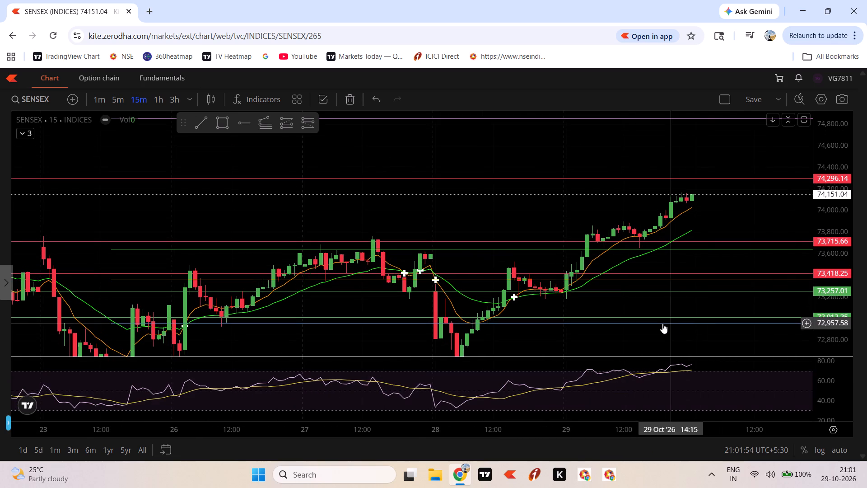
{"action": "left_click_drag", "start_coordinate": [644, 347], "coordinate": [635, 312]}
{"action": "scroll", "coordinate": [636, 314], "scroll_direction": "down", "scroll_amount": 2}
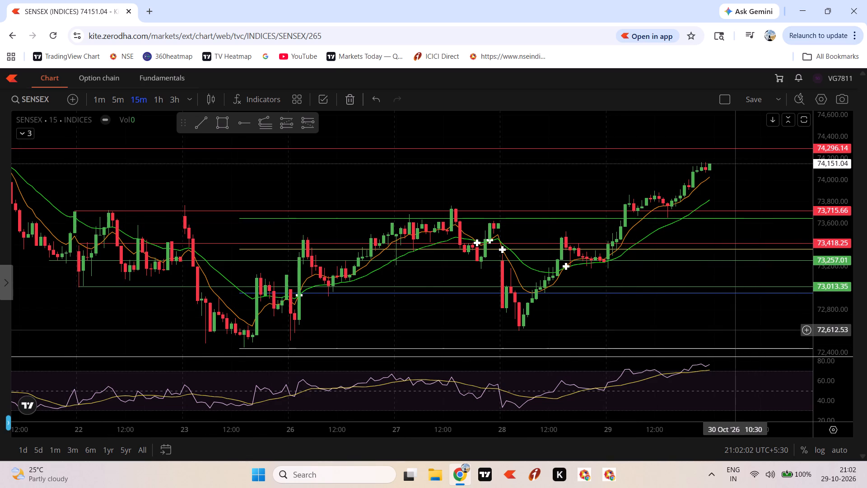
{"action": "left_click", "coordinate": [680, 261]}
{"action": "left_click", "coordinate": [517, 128]}
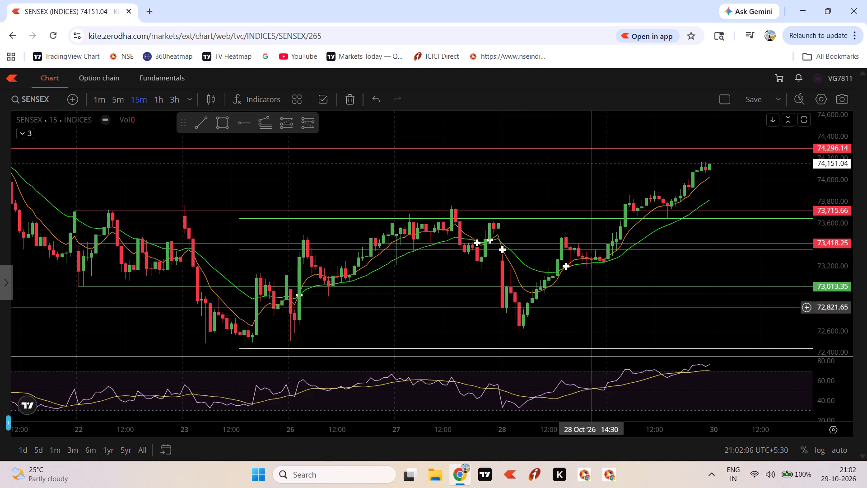
{"action": "left_click", "coordinate": [611, 286]}
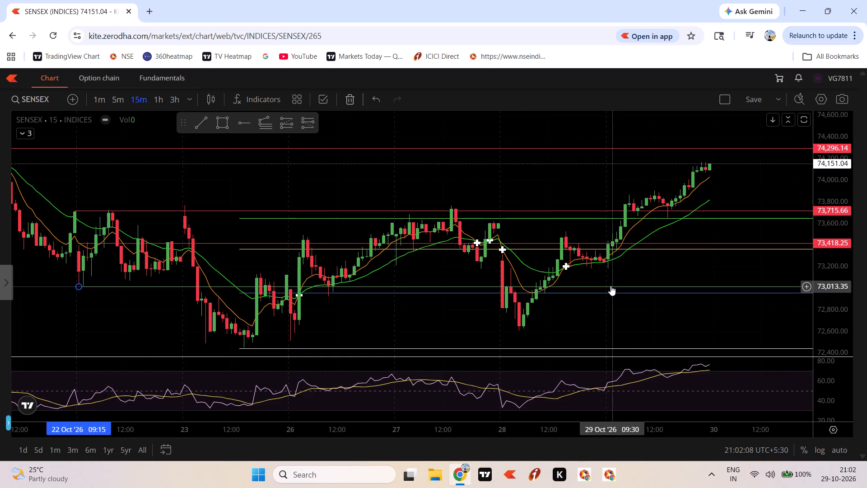
{"action": "left_click", "coordinate": [518, 126]}
Examine the recent SENSEX 15-minute price action against the remaining red resistance rays, Fib levels and EMA lines.
{"action": "left_click_drag", "start_coordinate": [656, 319], "coordinate": [612, 325]}
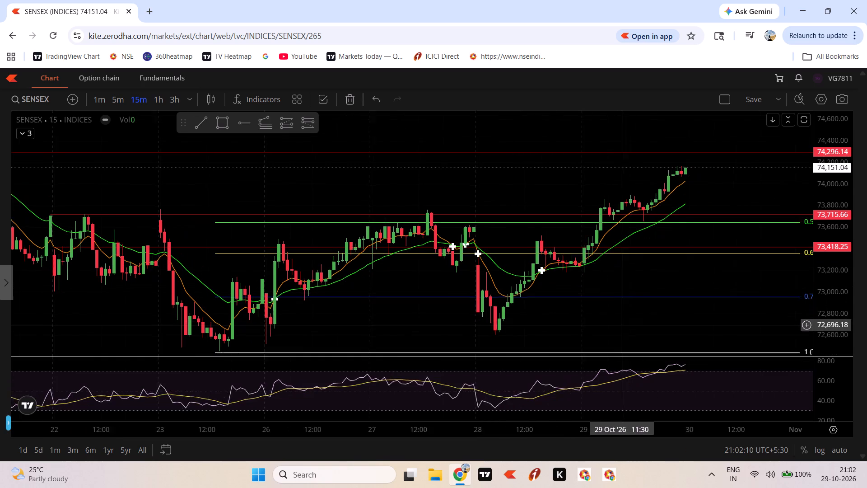
{"action": "left_click_drag", "start_coordinate": [612, 325], "coordinate": [611, 325]}
{"action": "scroll", "coordinate": [615, 326], "scroll_direction": "down", "scroll_amount": 2}
{"action": "left_click_drag", "start_coordinate": [679, 287], "coordinate": [609, 306]}
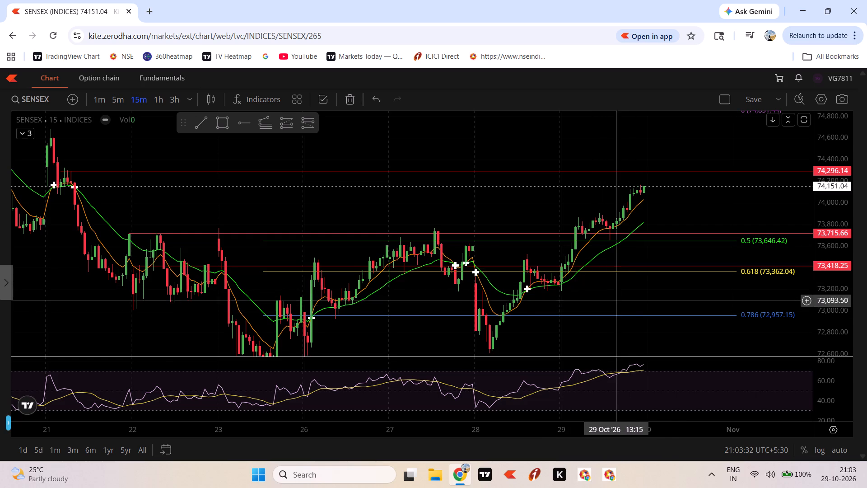
{"action": "scroll", "coordinate": [619, 296], "scroll_direction": "up", "scroll_amount": 3}
{"action": "left_click_drag", "start_coordinate": [560, 295], "coordinate": [704, 279]}
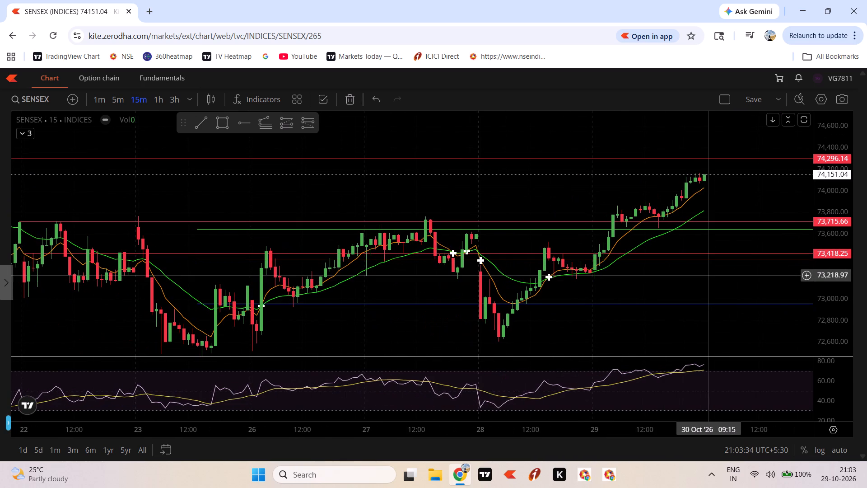
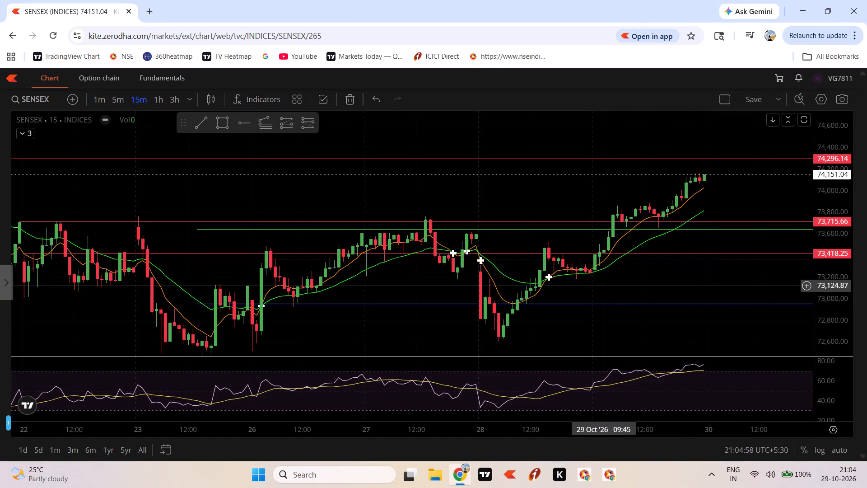
Draw a descending trend line from the 27 Oct 12:30 high near 73,763 to about 73,423 at 29 Oct 09:45.
{"action": "left_click", "coordinate": [196, 130]}
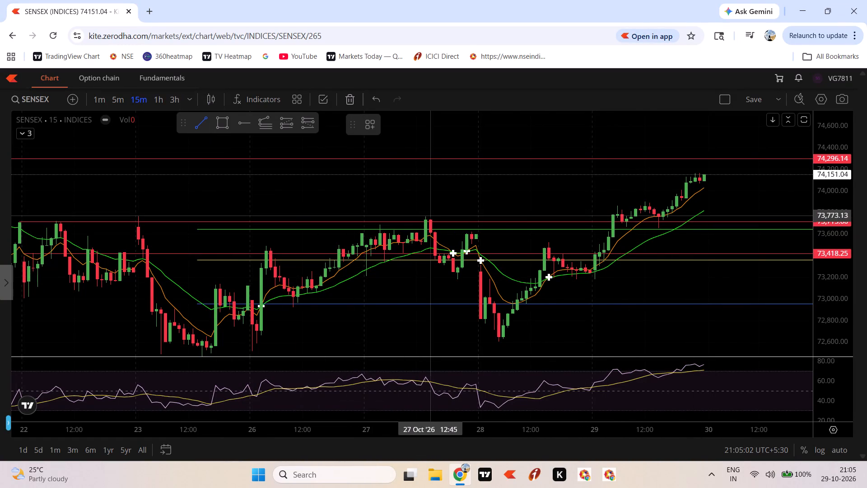
{"action": "left_click", "coordinate": [425, 216]}
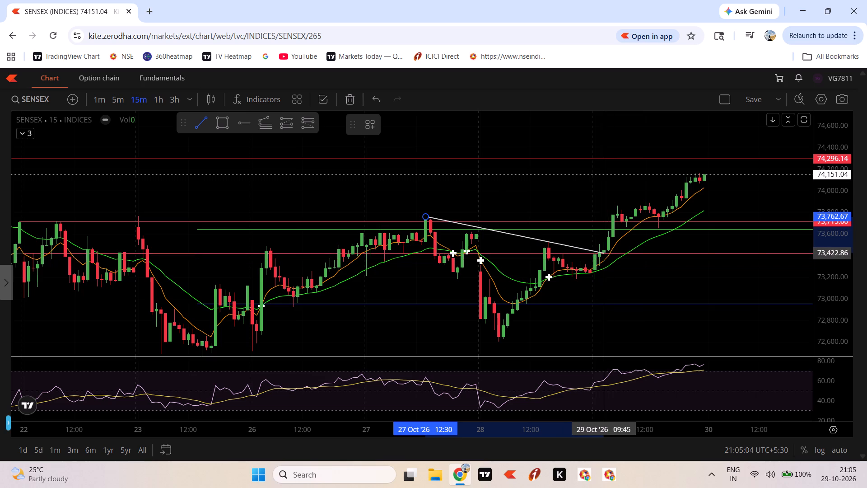
{"action": "left_click", "coordinate": [604, 253]}
{"action": "left_click", "coordinate": [643, 277]}
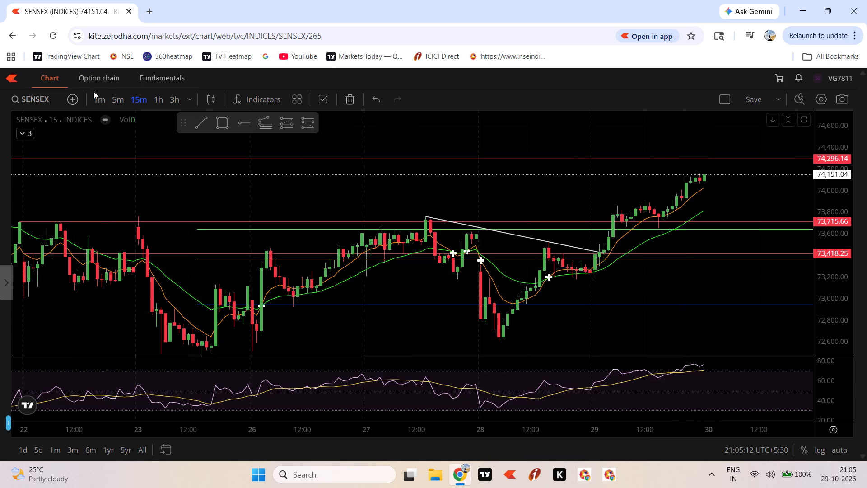
Switch SENSEX to the 5-minute timeframe and examine the 26 to 29 October price action around the descending trend line.
{"action": "left_click", "coordinate": [110, 99]}
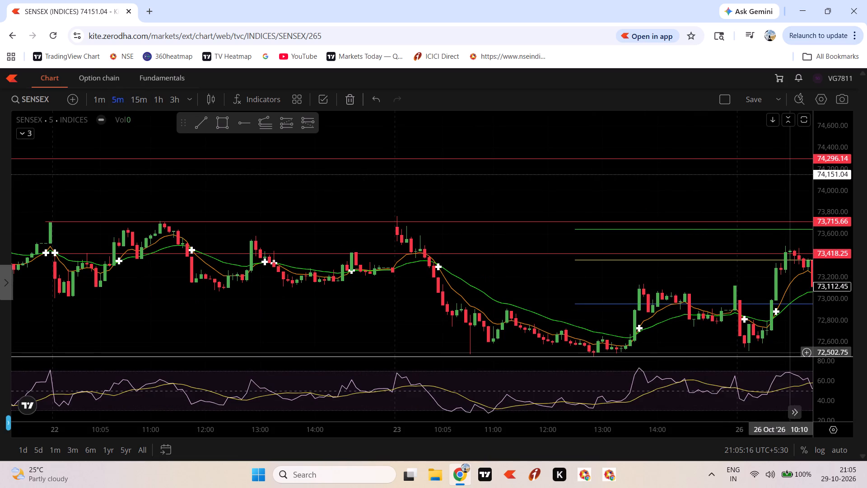
{"action": "left_click_drag", "start_coordinate": [794, 349], "coordinate": [529, 293]}
{"action": "scroll", "coordinate": [744, 277], "scroll_direction": "down", "scroll_amount": 3}
{"action": "left_click_drag", "start_coordinate": [765, 276], "coordinate": [607, 297]}
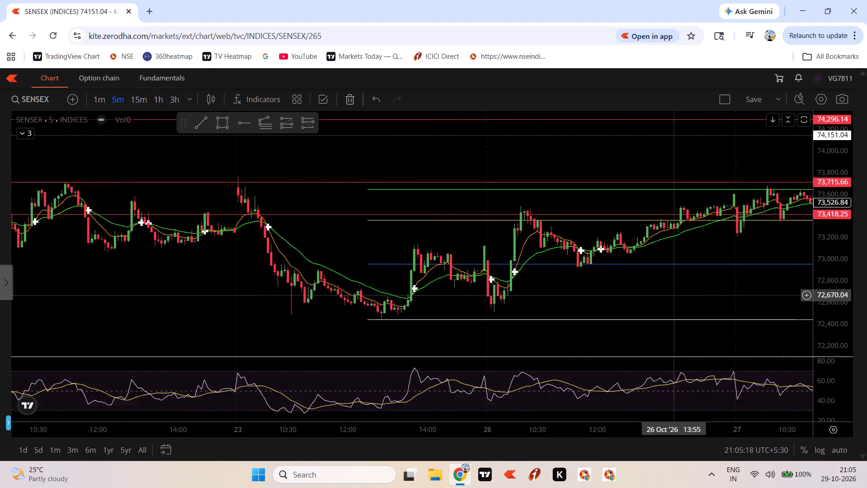
{"action": "left_click_drag", "start_coordinate": [607, 297], "coordinate": [464, 300]}
{"action": "scroll", "coordinate": [487, 302], "scroll_direction": "down", "scroll_amount": 5}
{"action": "left_click_drag", "start_coordinate": [723, 305], "coordinate": [314, 284]}
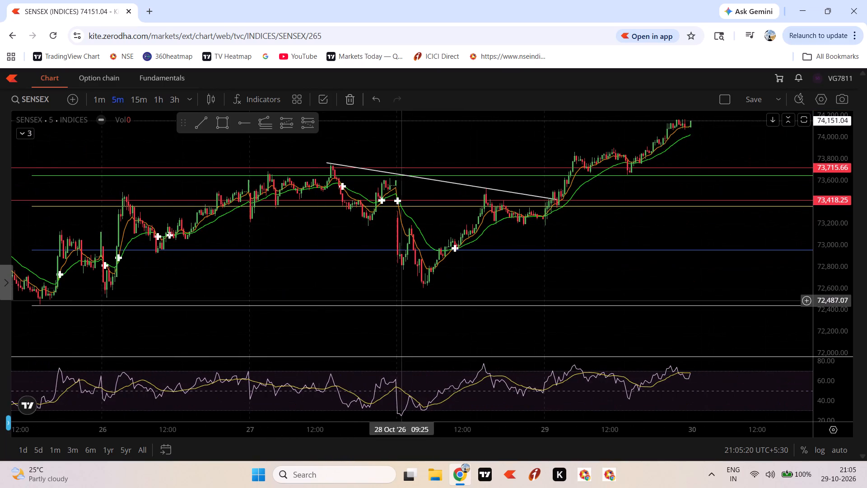
{"action": "left_click_drag", "start_coordinate": [667, 282], "coordinate": [669, 329]}
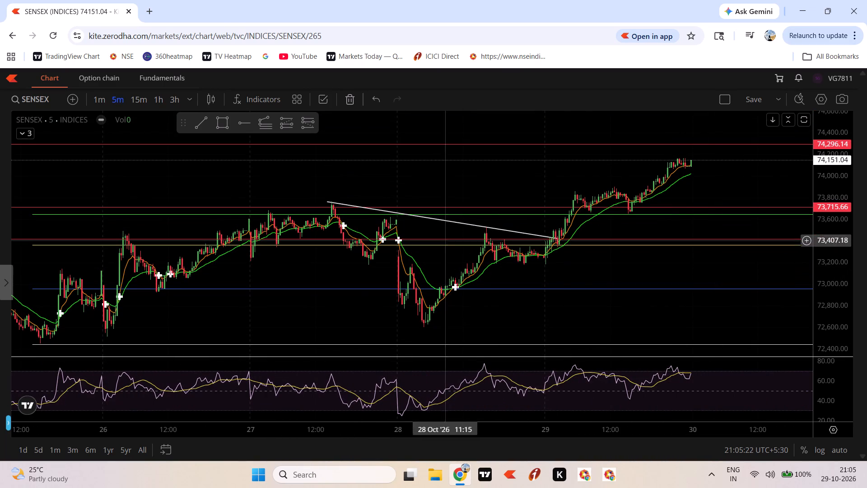
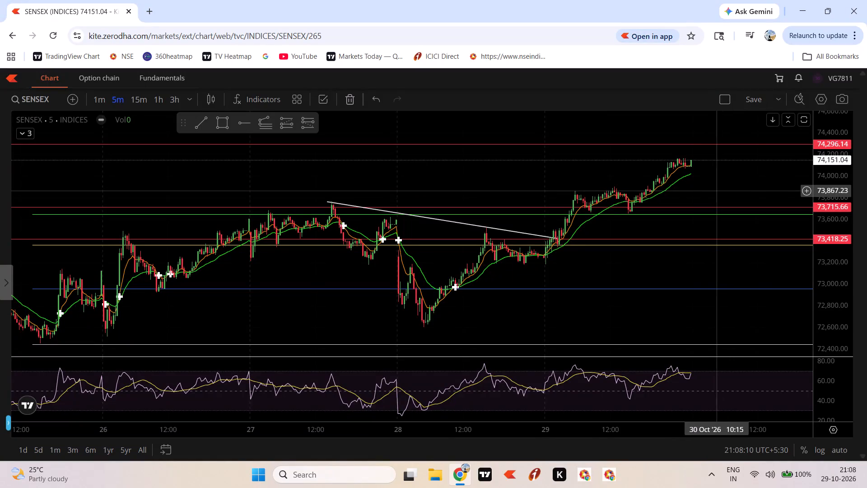
Examine SENSEX's 5-minute price action from 16 to 29 October against the Fib levels, horizontal levels and descending trend line.
{"action": "left_click_drag", "start_coordinate": [720, 188], "coordinate": [708, 227]}
{"action": "scroll", "coordinate": [746, 222], "scroll_direction": "down", "scroll_amount": 6}
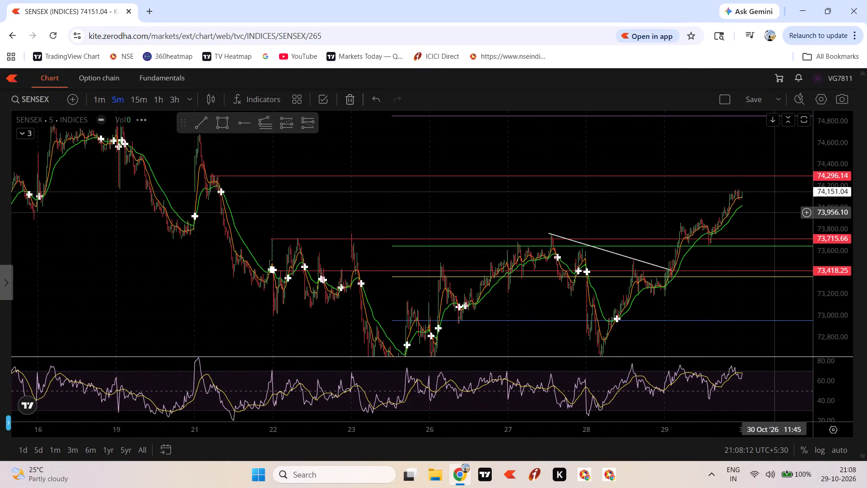
{"action": "scroll", "coordinate": [778, 212], "scroll_direction": "up", "scroll_amount": 3}
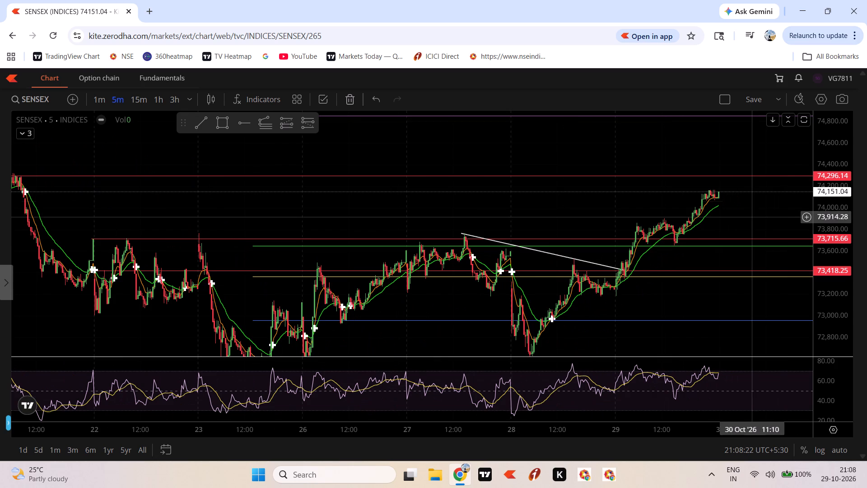
{"action": "left_click_drag", "start_coordinate": [755, 155], "coordinate": [747, 175]}
{"action": "scroll", "coordinate": [748, 173], "scroll_direction": "down", "scroll_amount": 4}
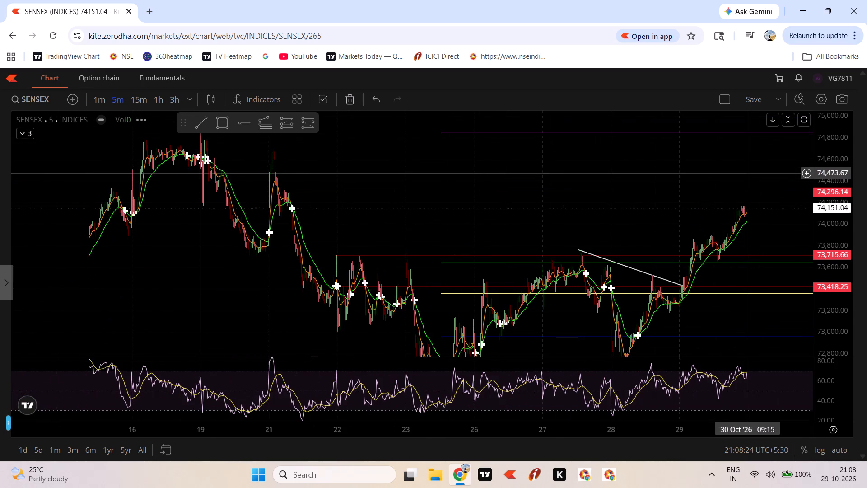
{"action": "scroll", "coordinate": [768, 175], "scroll_direction": "up", "scroll_amount": 2}
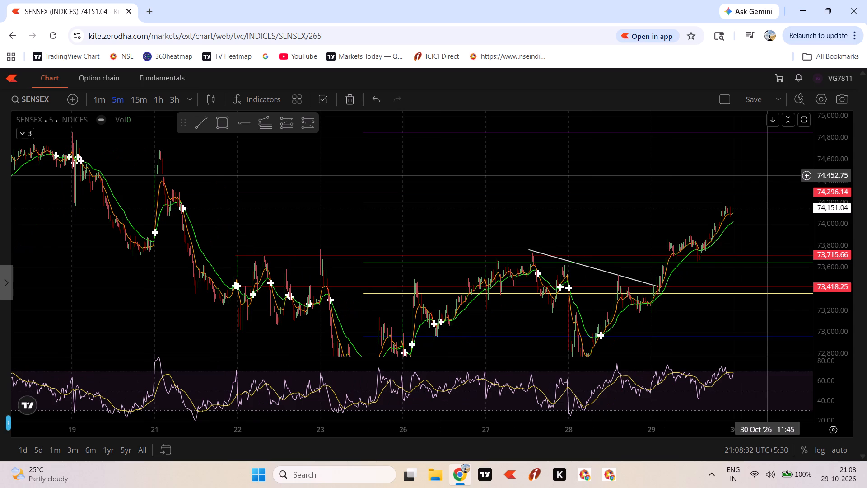
{"action": "left_click_drag", "start_coordinate": [774, 241], "coordinate": [780, 200]}
{"action": "scroll", "coordinate": [783, 199], "scroll_direction": "up", "scroll_amount": 3}
{"action": "left_click_drag", "start_coordinate": [769, 189], "coordinate": [771, 233]}
{"action": "scroll", "coordinate": [774, 225], "scroll_direction": "down", "scroll_amount": 3}
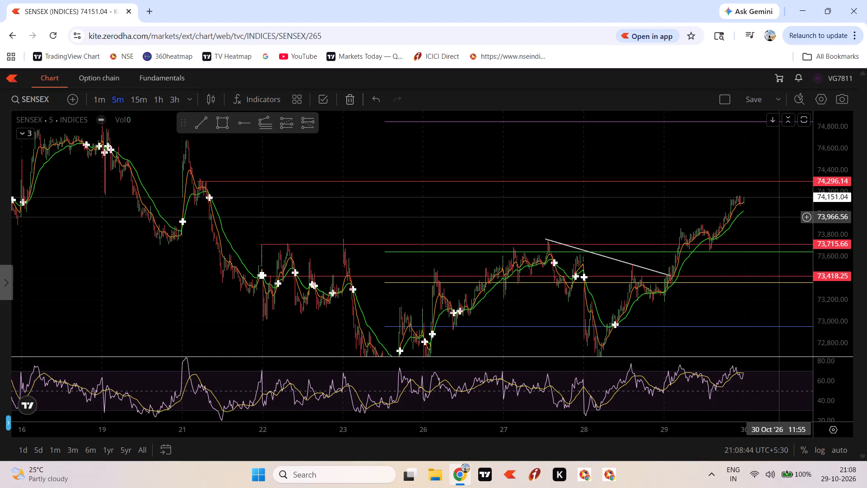
{"action": "scroll", "coordinate": [829, 218], "scroll_direction": "down", "scroll_amount": 2}
{"action": "left_click_drag", "start_coordinate": [784, 226], "coordinate": [783, 226]}
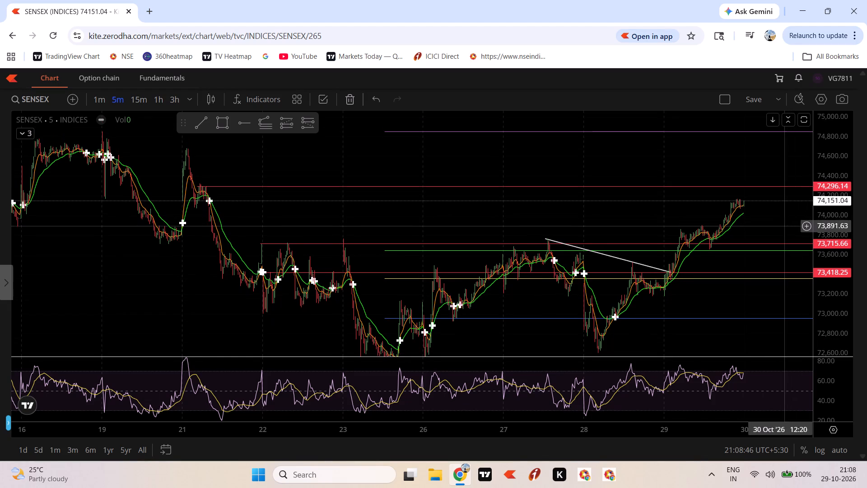
{"action": "left_click_drag", "start_coordinate": [783, 226], "coordinate": [783, 185]}
{"action": "scroll", "coordinate": [783, 185], "scroll_direction": "up", "scroll_amount": 3}
{"action": "left_click_drag", "start_coordinate": [778, 186], "coordinate": [775, 201]}
{"action": "left_click_drag", "start_coordinate": [775, 200], "coordinate": [772, 220]}
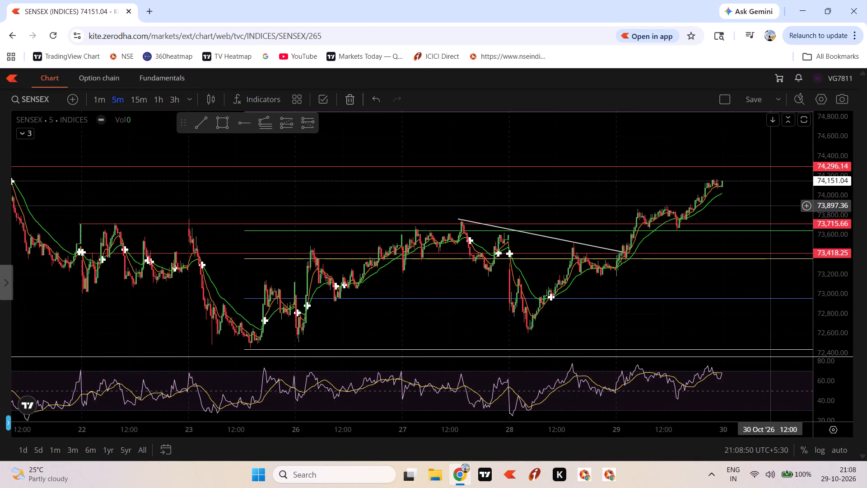
{"action": "scroll", "coordinate": [770, 206], "scroll_direction": "down", "scroll_amount": 3}
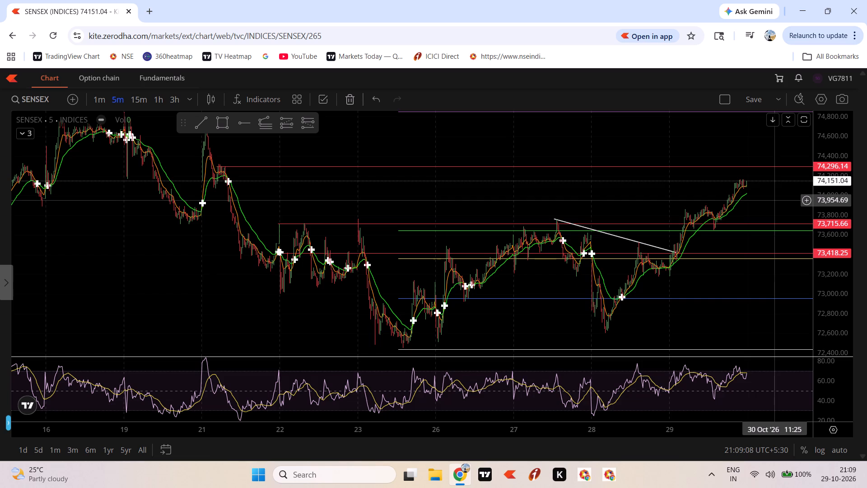
{"action": "scroll", "coordinate": [775, 200], "scroll_direction": "up", "scroll_amount": 1}
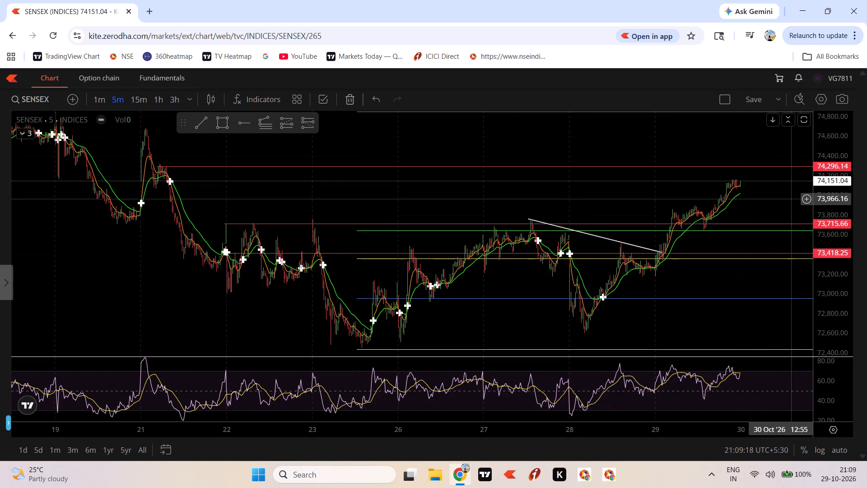
{"action": "scroll", "coordinate": [781, 208], "scroll_direction": "up", "scroll_amount": 2}
{"action": "left_click_drag", "start_coordinate": [768, 201], "coordinate": [770, 205]}
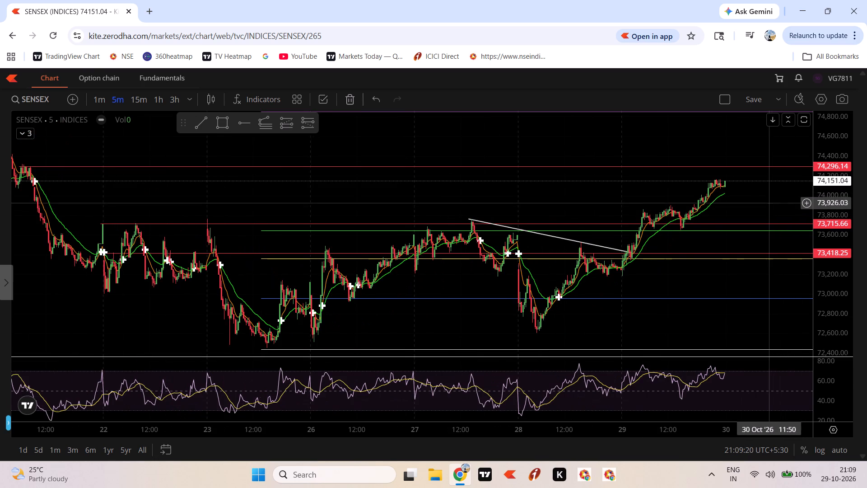
{"action": "left_click_drag", "start_coordinate": [770, 205], "coordinate": [789, 196]}
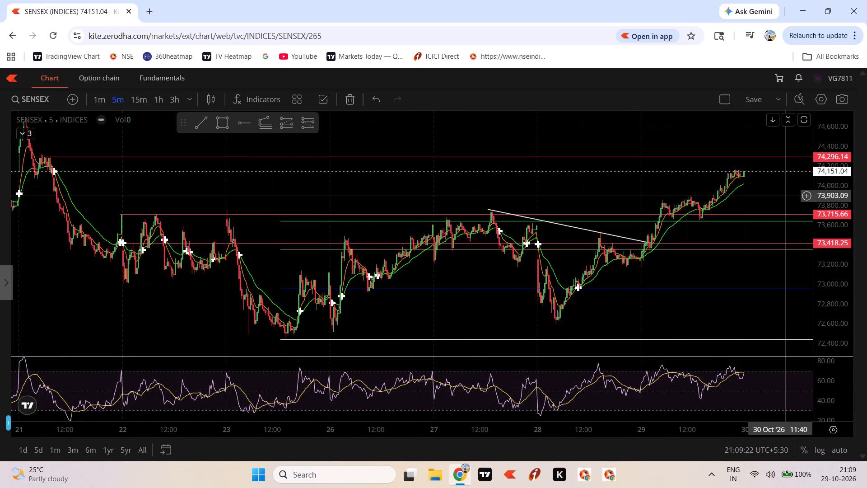
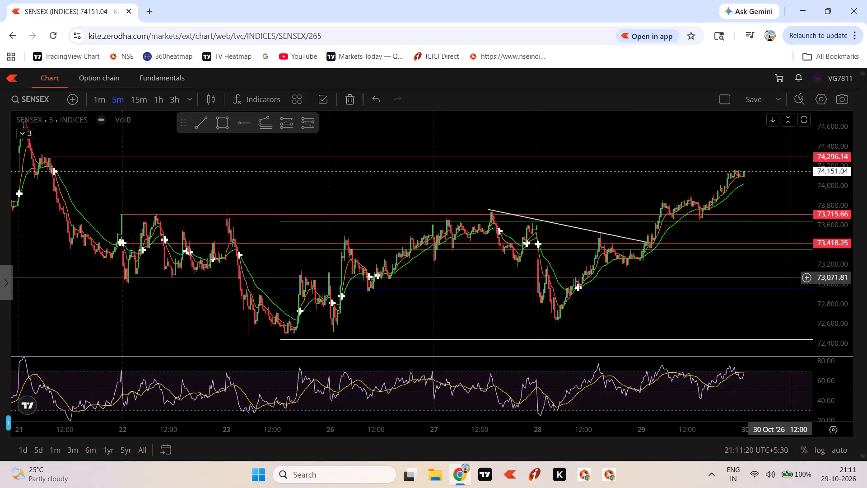
Examine SENSEX's 5-minute price action from 19 to 29 October against the horizontal levels, Fib levels and descending trend line.
{"action": "scroll", "coordinate": [834, 231], "scroll_direction": "up", "scroll_amount": 5}
{"action": "left_click_drag", "start_coordinate": [783, 269], "coordinate": [785, 284]}
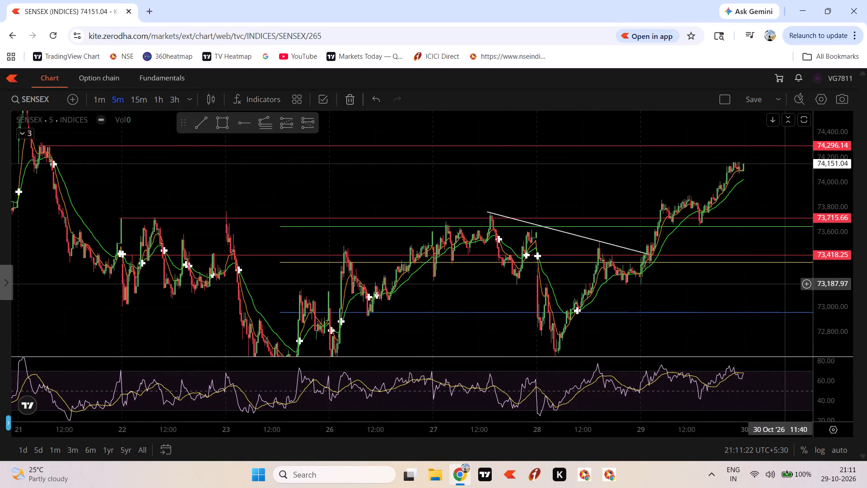
{"action": "scroll", "coordinate": [784, 284], "scroll_direction": "down", "scroll_amount": 2}
{"action": "left_click_drag", "start_coordinate": [785, 284], "coordinate": [771, 290]}
{"action": "scroll", "coordinate": [839, 272], "scroll_direction": "down", "scroll_amount": 4}
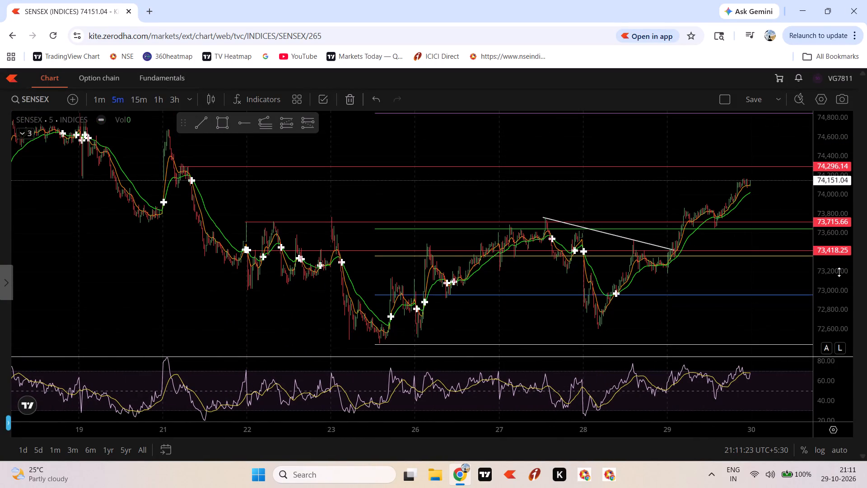
{"action": "left_click_drag", "start_coordinate": [783, 311], "coordinate": [764, 330]}
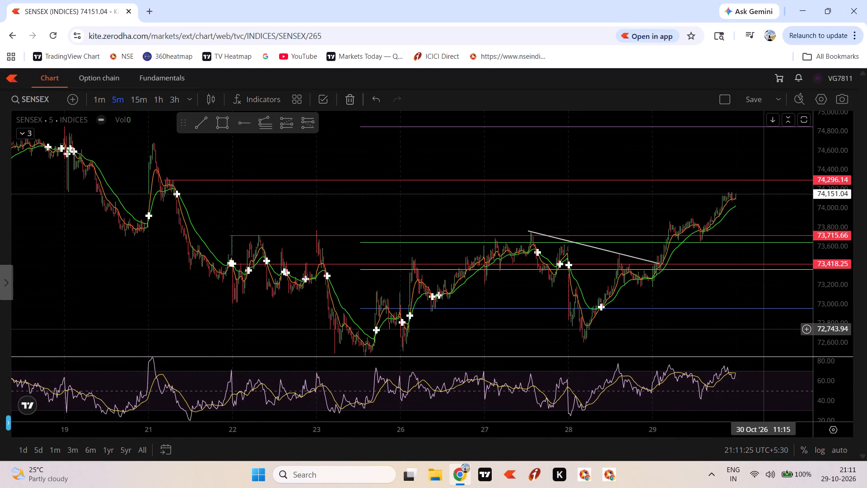
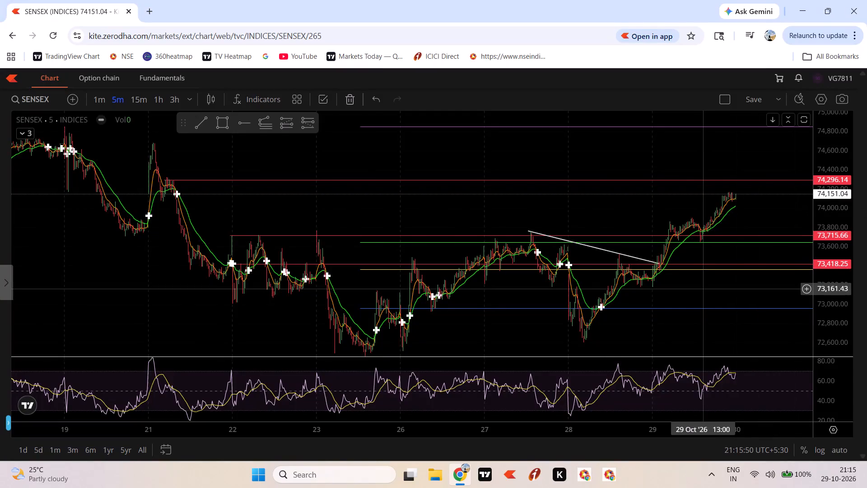
Recolour the EMA Cross indicator's Short line on the SENSEX chart, trying white, dark orange and yellow before settling on a medium orange.
{"action": "scroll", "coordinate": [705, 290], "scroll_direction": "up", "scroll_amount": 4}
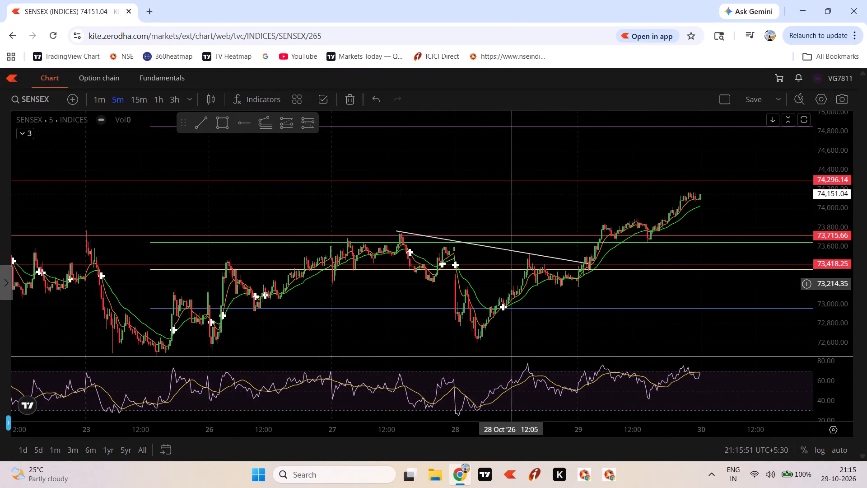
{"action": "left_click_drag", "start_coordinate": [664, 340], "coordinate": [744, 343]}
{"action": "scroll", "coordinate": [748, 343], "scroll_direction": "up", "scroll_amount": 2}
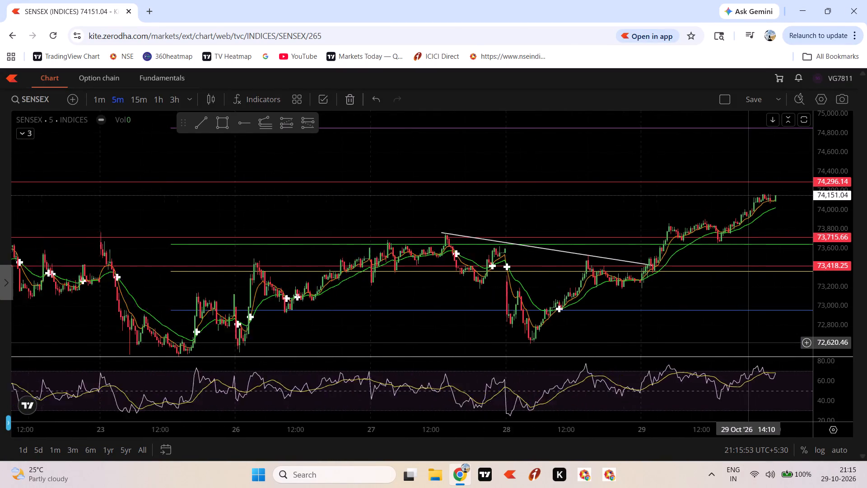
{"action": "scroll", "coordinate": [749, 343], "scroll_direction": "up", "scroll_amount": 3}
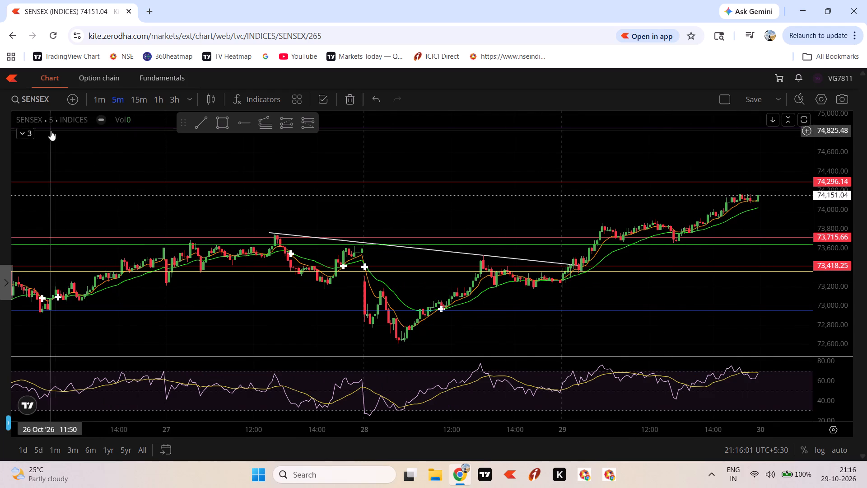
{"action": "left_click", "coordinate": [24, 137]}
{"action": "left_click", "coordinate": [81, 132]}
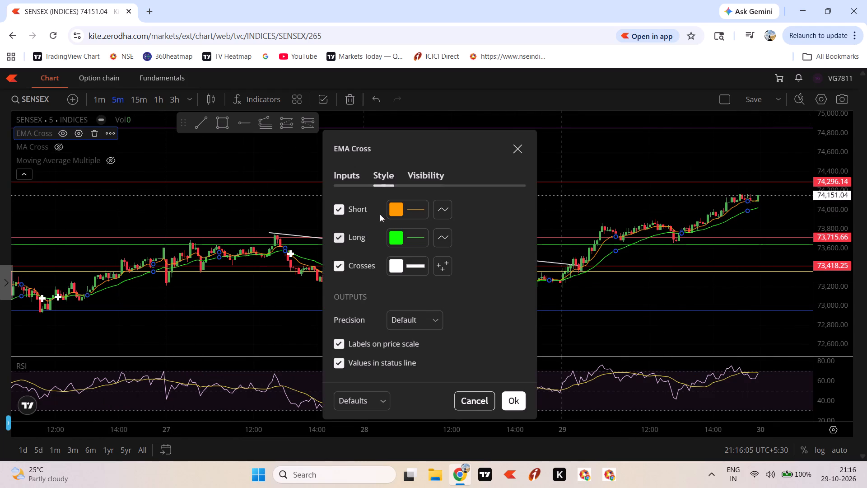
{"action": "left_click", "coordinate": [393, 207]}
{"action": "left_click", "coordinate": [392, 231]}
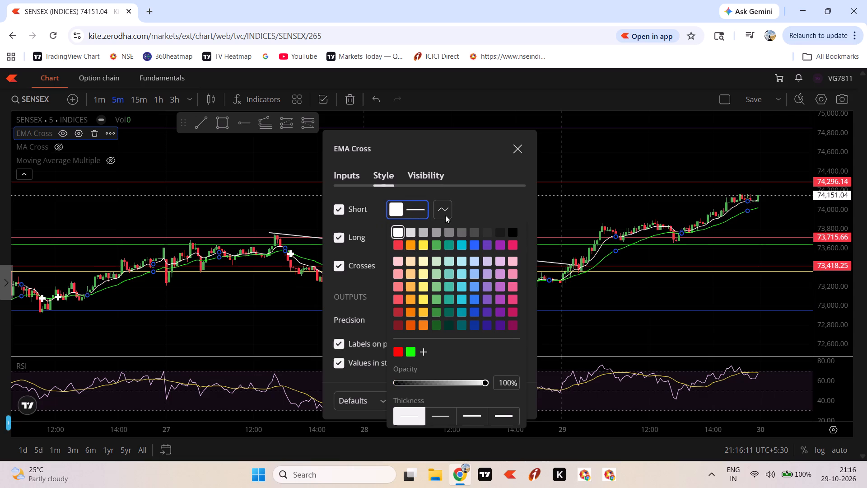
{"action": "left_click", "coordinate": [468, 204]}
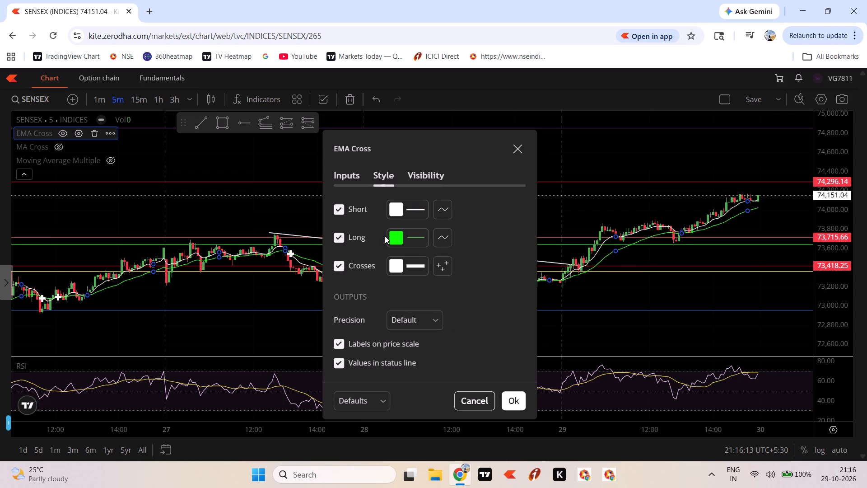
{"action": "left_click", "coordinate": [390, 213]}
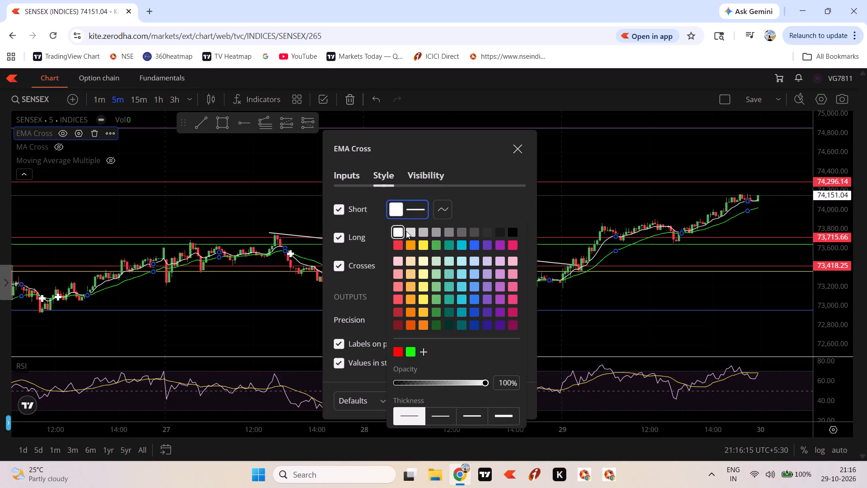
{"action": "left_click", "coordinate": [408, 324]}
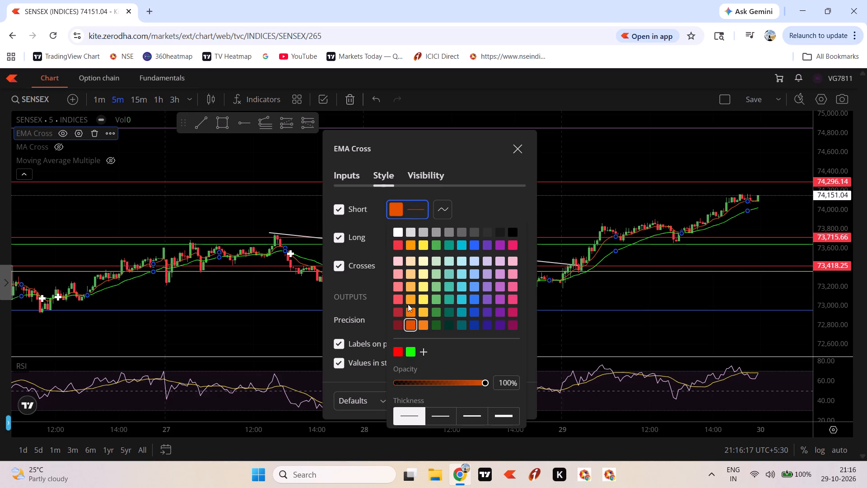
{"action": "left_click", "coordinate": [425, 241]}
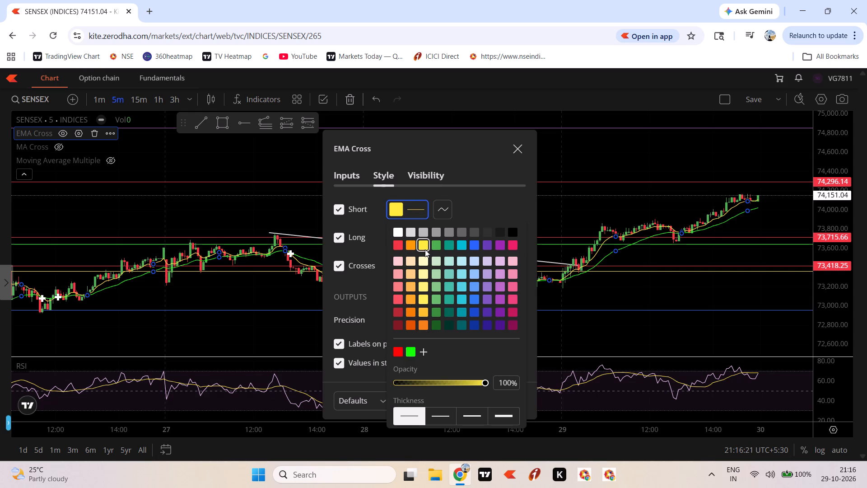
{"action": "left_click", "coordinate": [419, 324]}
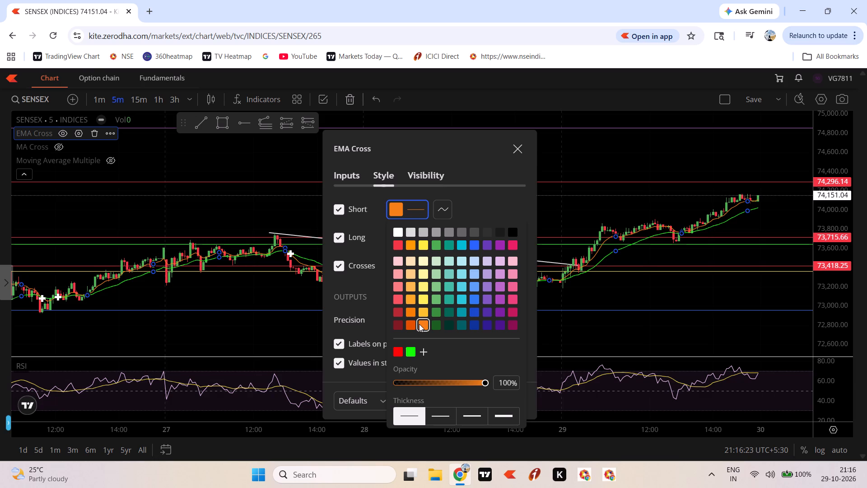
{"action": "left_click", "coordinate": [505, 201]}
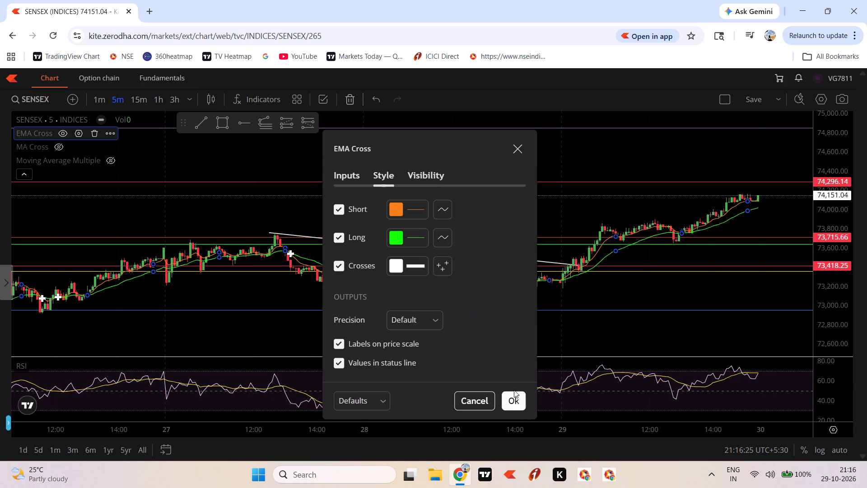
{"action": "left_click", "coordinate": [515, 404]}
{"action": "left_click", "coordinate": [322, 96]}
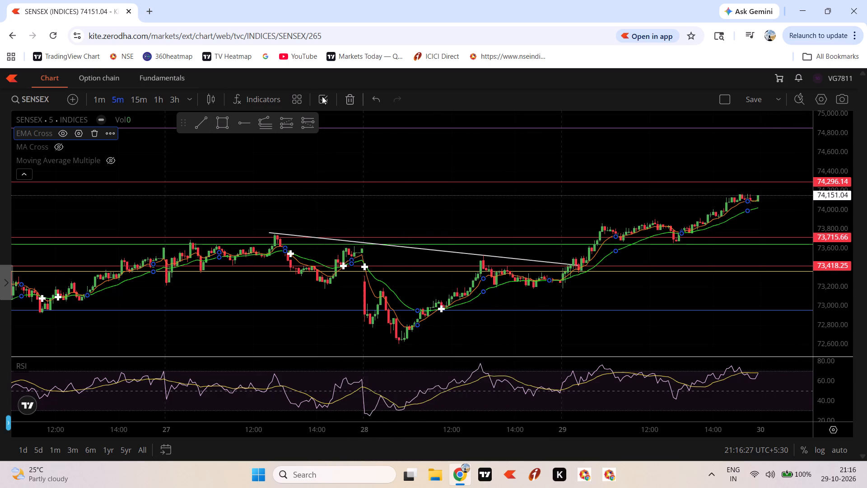
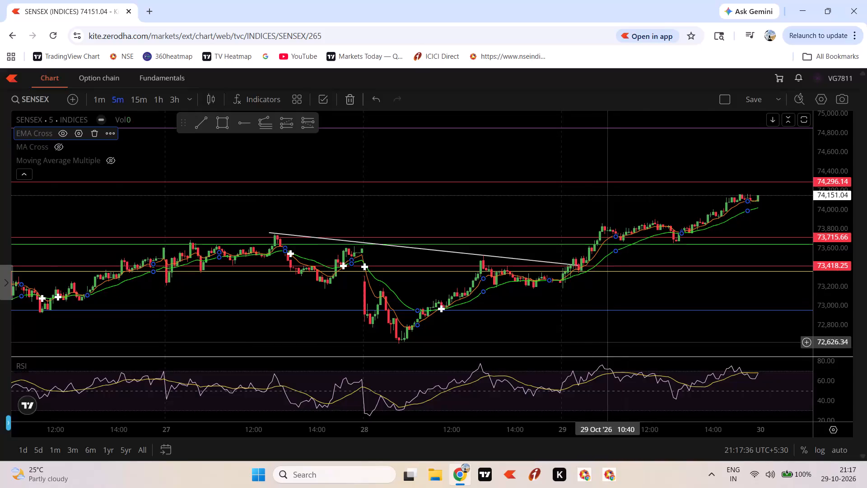
Examine the 28–29 October price action on the SENSEX 5-minute chart against the EMA Cross lines and horizontal levels.
{"action": "scroll", "coordinate": [678, 336], "scroll_direction": "up", "scroll_amount": 2}
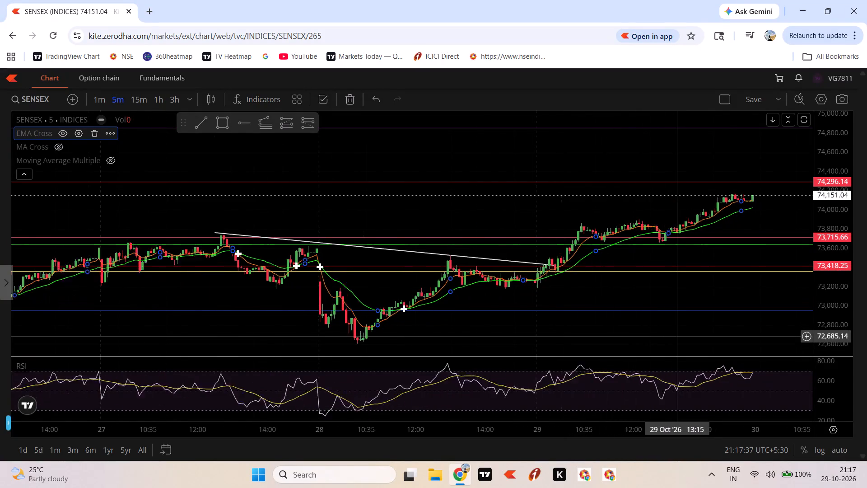
{"action": "scroll", "coordinate": [678, 336], "scroll_direction": "up", "scroll_amount": 3}
{"action": "scroll", "coordinate": [829, 255], "scroll_direction": "up", "scroll_amount": 6}
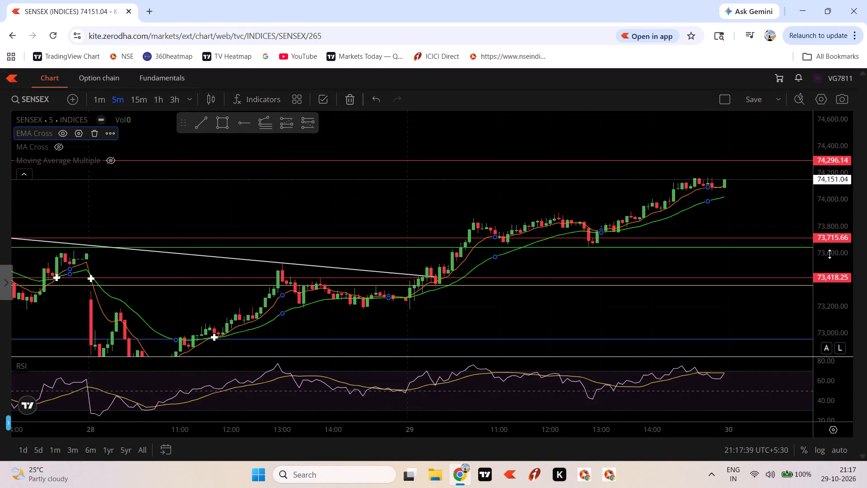
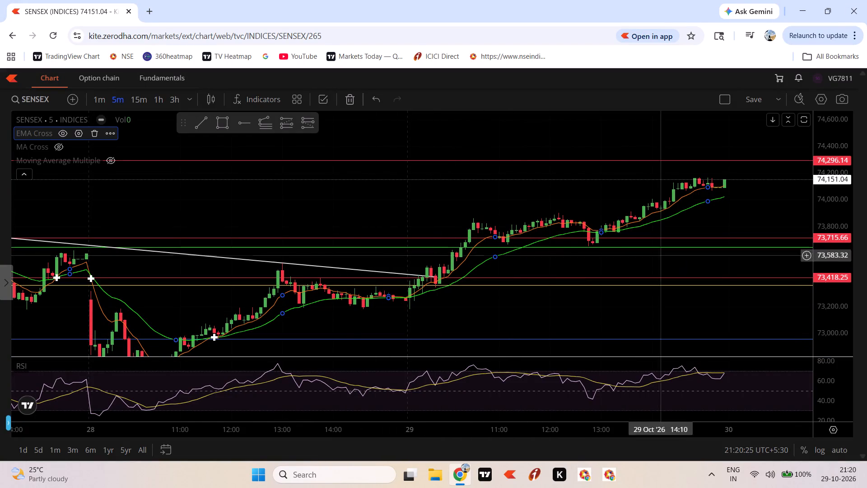
Draw an S-template rectangle zone on the SENSEX chart from about 73,610 to 73,540, spanning 29 October 10:05 to 14:20.
{"action": "scroll", "coordinate": [828, 281], "scroll_direction": "up", "scroll_amount": 8}
{"action": "left_click_drag", "start_coordinate": [776, 289], "coordinate": [764, 270]}
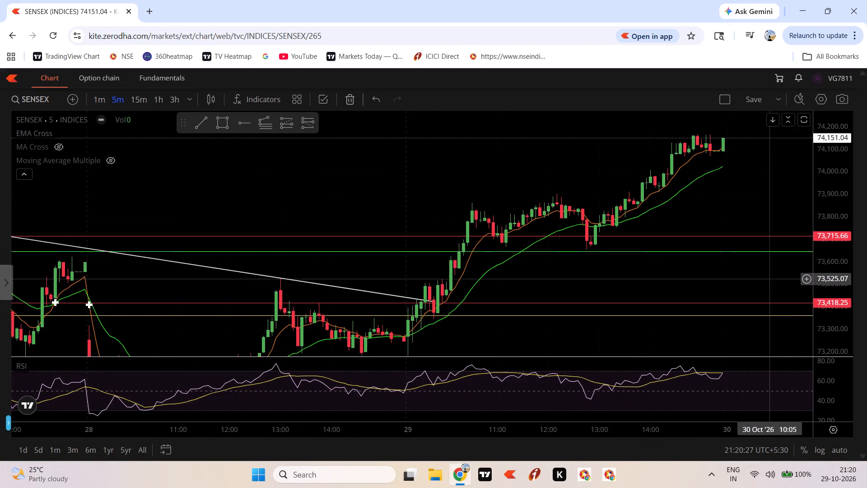
{"action": "left_click_drag", "start_coordinate": [764, 270], "coordinate": [754, 250]}
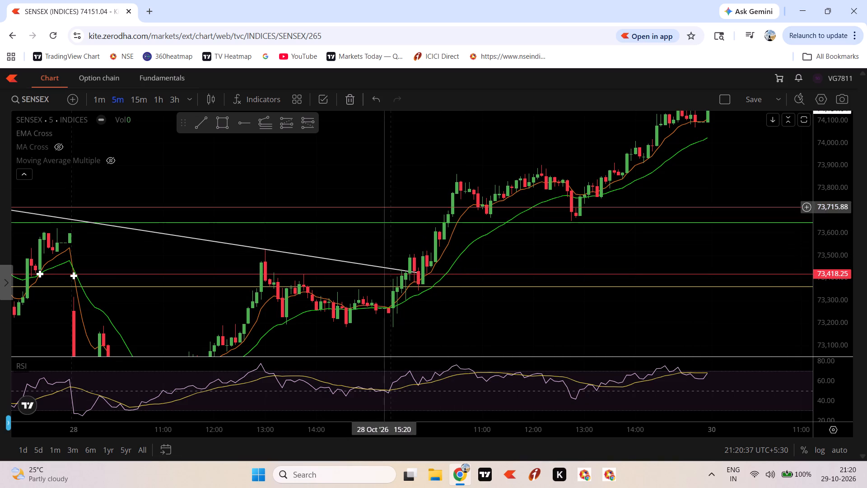
{"action": "left_click", "coordinate": [226, 122]}
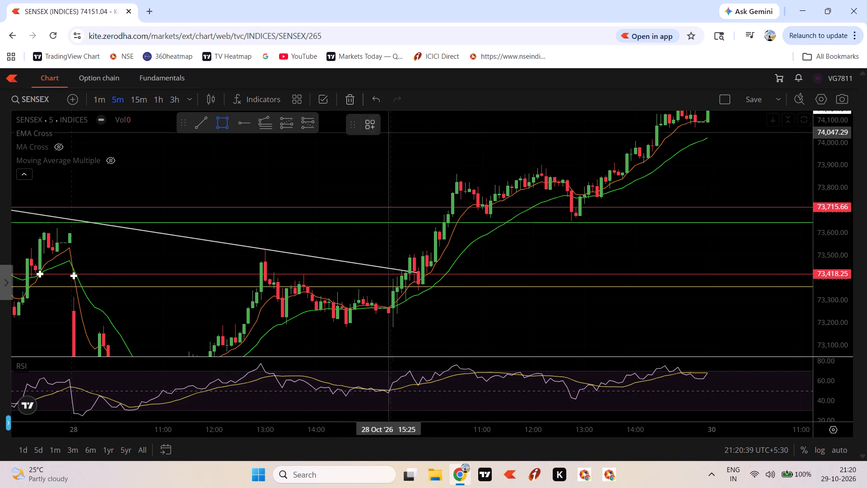
{"action": "left_click", "coordinate": [375, 127]}
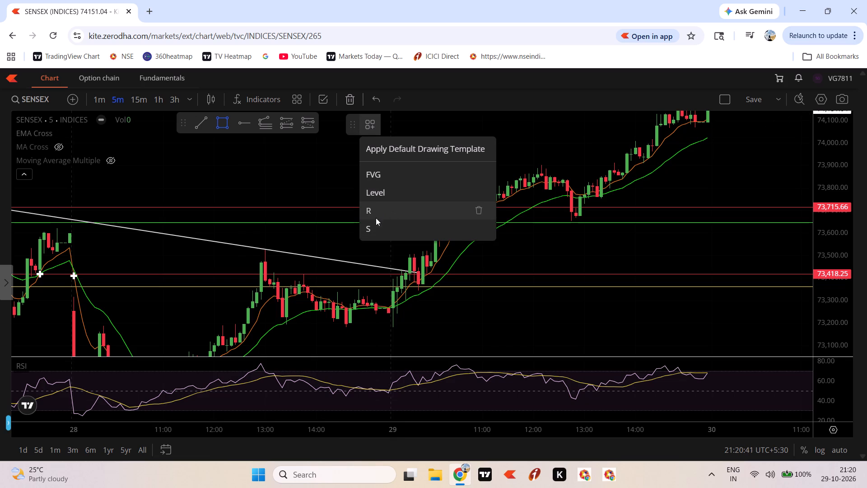
{"action": "left_click", "coordinate": [376, 227]}
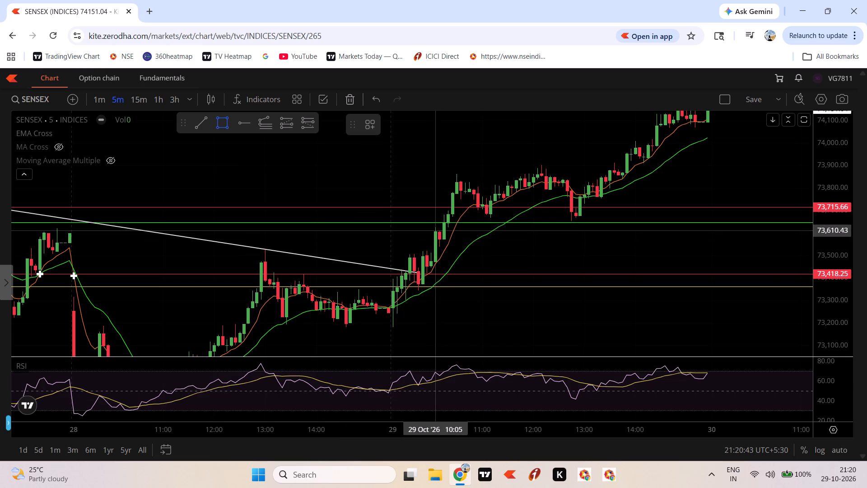
{"action": "left_click", "coordinate": [436, 230]}
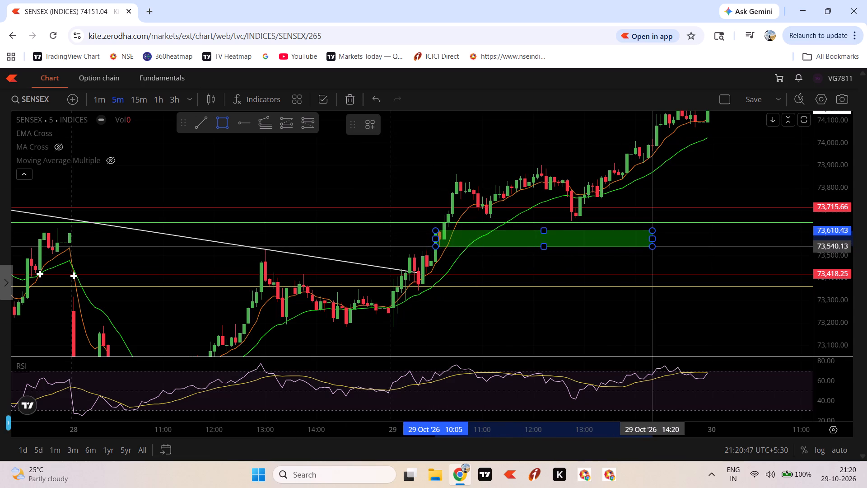
{"action": "left_click", "coordinate": [653, 246]}
{"action": "left_click", "coordinate": [703, 248]}
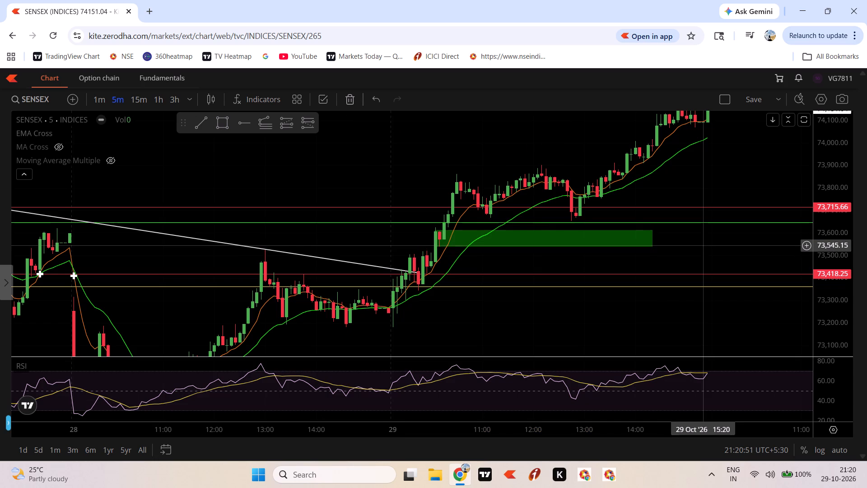
Collapse the indicator legend on the SENSEX 5-minute chart.
{"action": "left_click_drag", "start_coordinate": [761, 173], "coordinate": [727, 210]}
{"action": "left_click", "coordinate": [25, 178]}
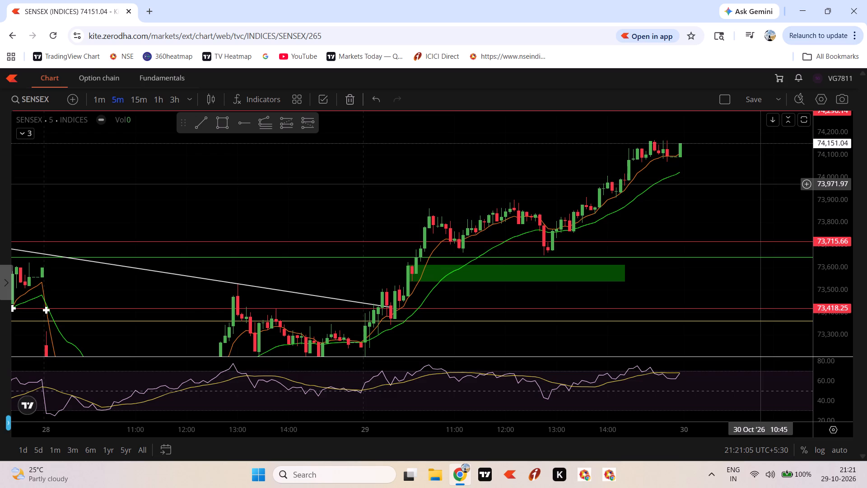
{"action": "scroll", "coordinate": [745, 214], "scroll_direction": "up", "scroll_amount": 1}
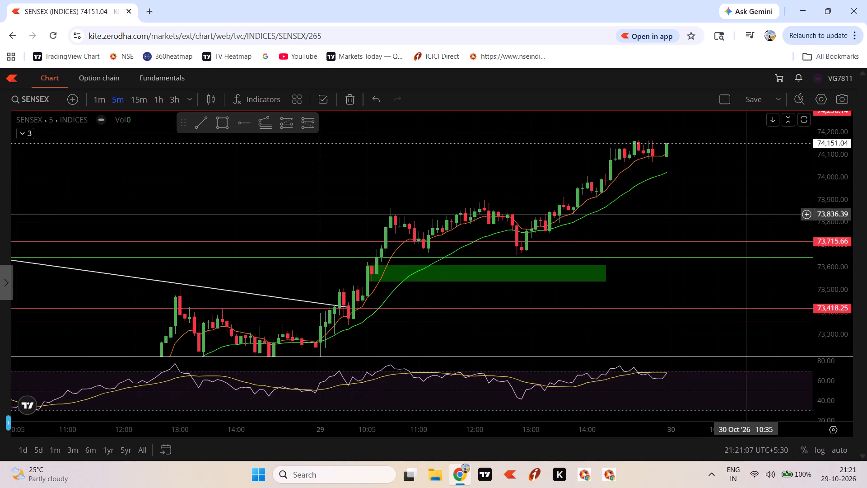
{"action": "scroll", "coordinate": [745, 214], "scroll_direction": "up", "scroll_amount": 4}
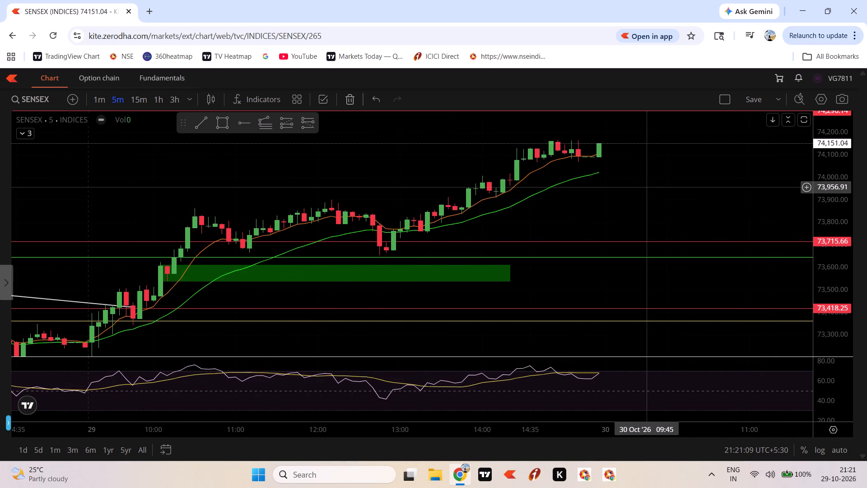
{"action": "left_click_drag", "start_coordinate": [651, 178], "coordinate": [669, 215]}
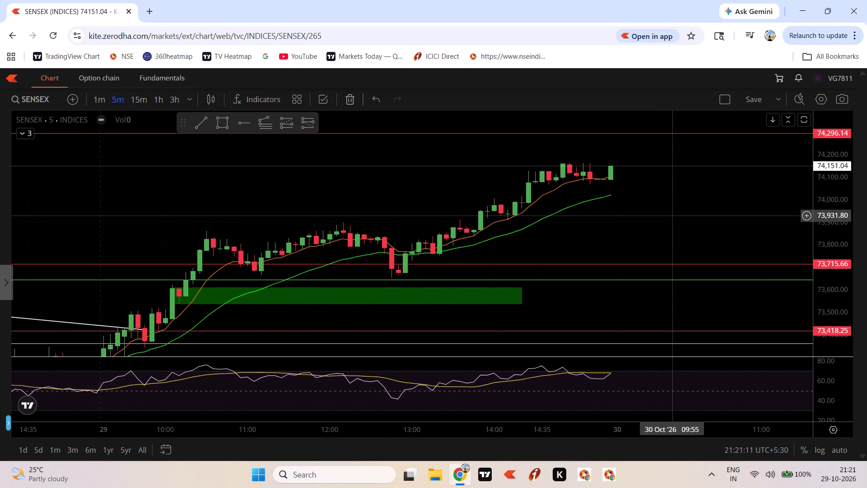
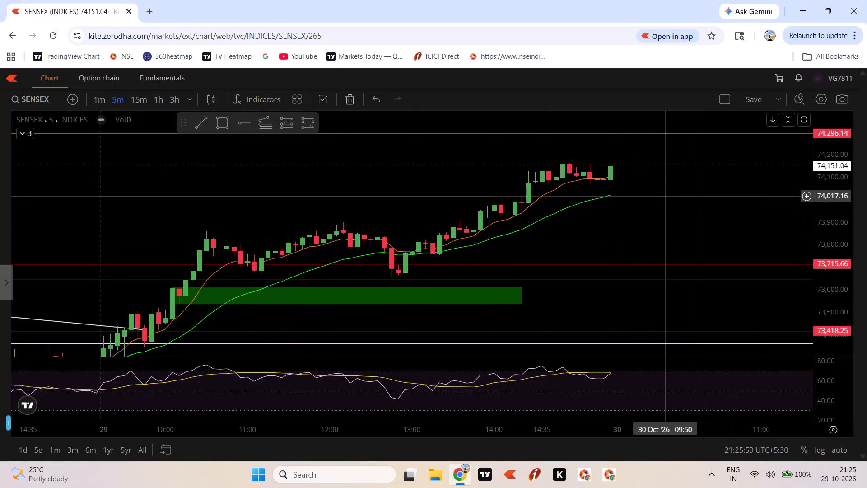
Expand the indicator legend on the SENSEX 5-minute chart.
{"action": "scroll", "coordinate": [663, 197], "scroll_direction": "down", "scroll_amount": 3}
{"action": "scroll", "coordinate": [830, 221], "scroll_direction": "down", "scroll_amount": 4}
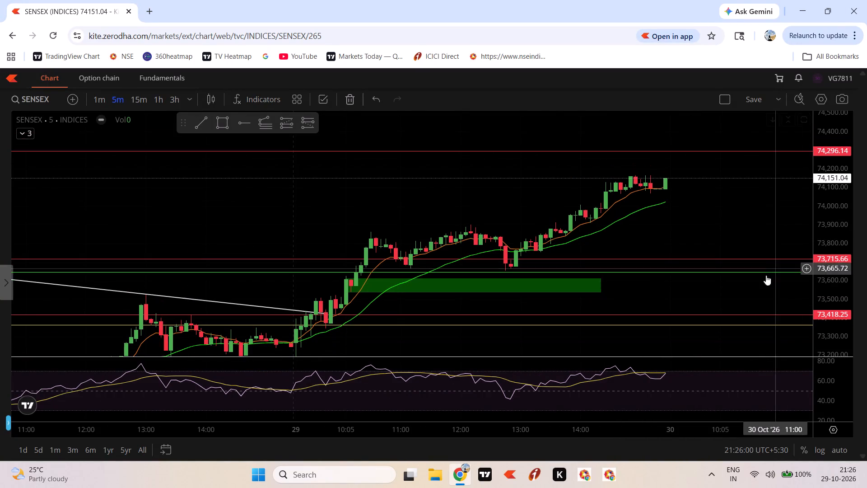
{"action": "left_click_drag", "start_coordinate": [752, 297], "coordinate": [795, 224]}
{"action": "left_click_drag", "start_coordinate": [564, 314], "coordinate": [695, 302]}
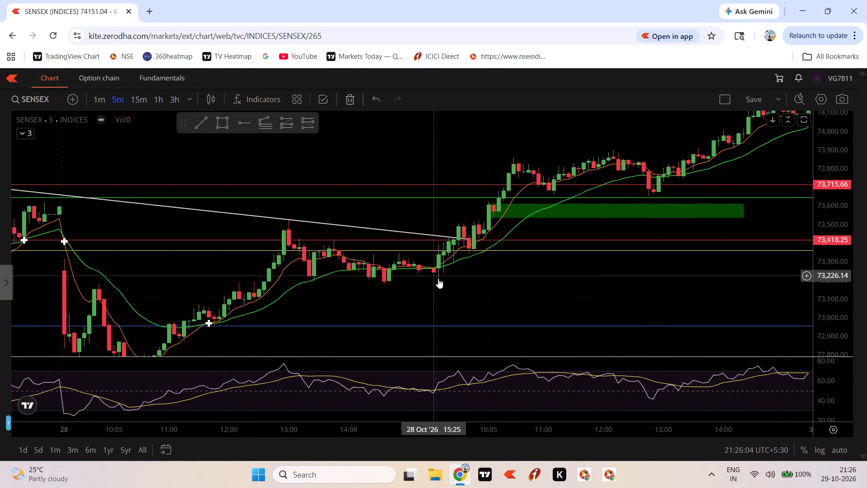
{"action": "left_click_drag", "start_coordinate": [568, 286], "coordinate": [547, 316]}
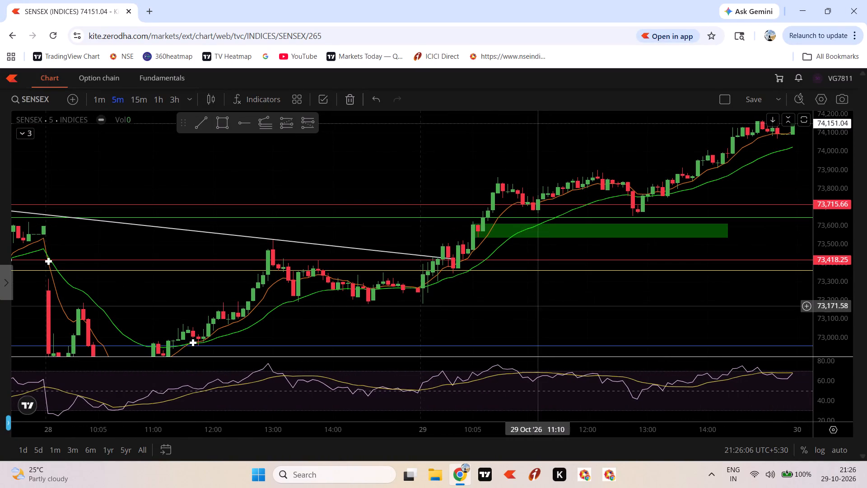
{"action": "left_click", "coordinate": [26, 136]}
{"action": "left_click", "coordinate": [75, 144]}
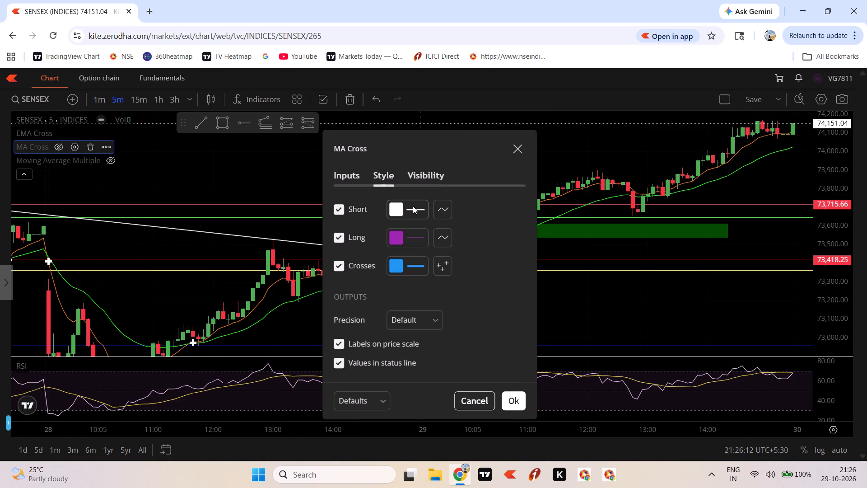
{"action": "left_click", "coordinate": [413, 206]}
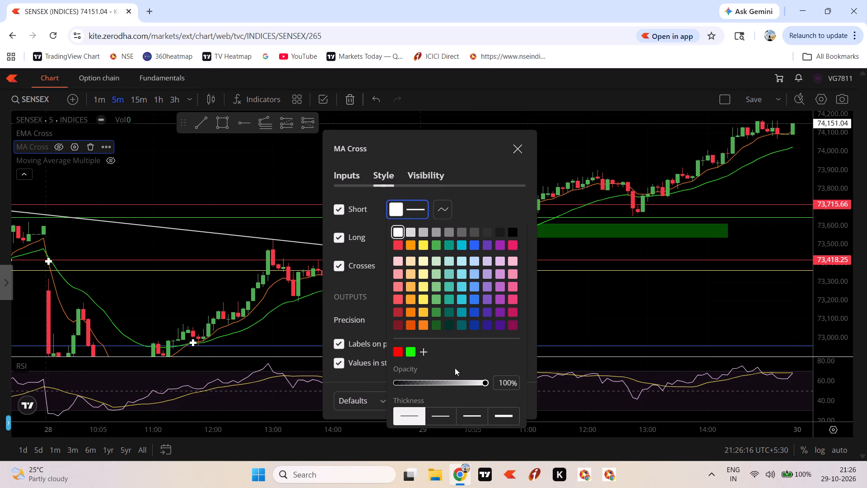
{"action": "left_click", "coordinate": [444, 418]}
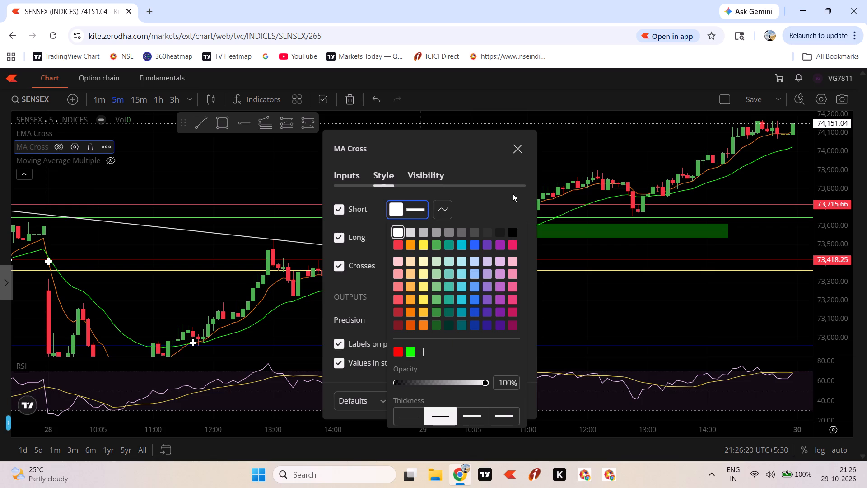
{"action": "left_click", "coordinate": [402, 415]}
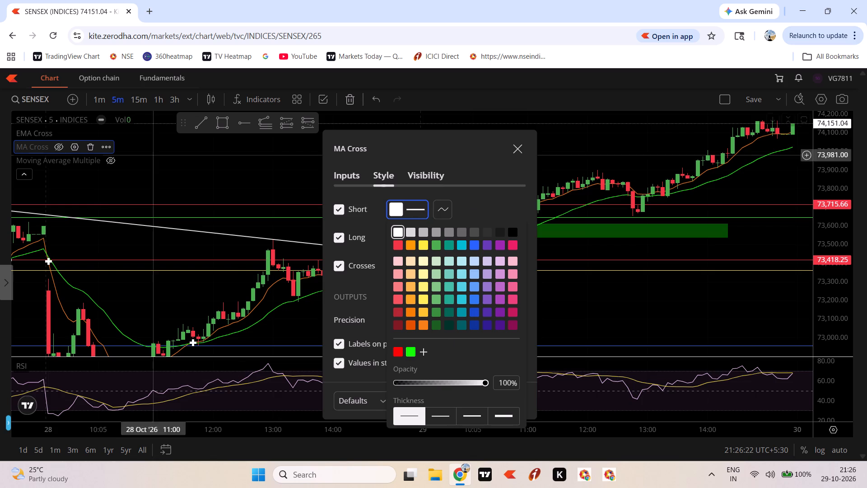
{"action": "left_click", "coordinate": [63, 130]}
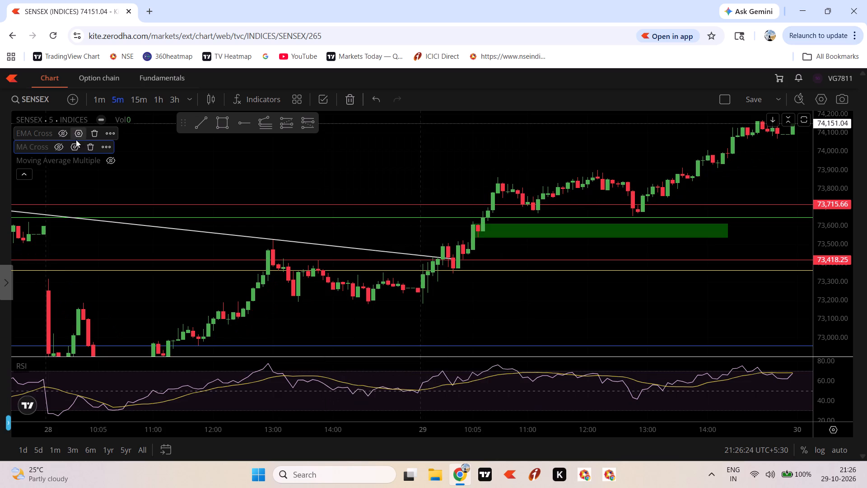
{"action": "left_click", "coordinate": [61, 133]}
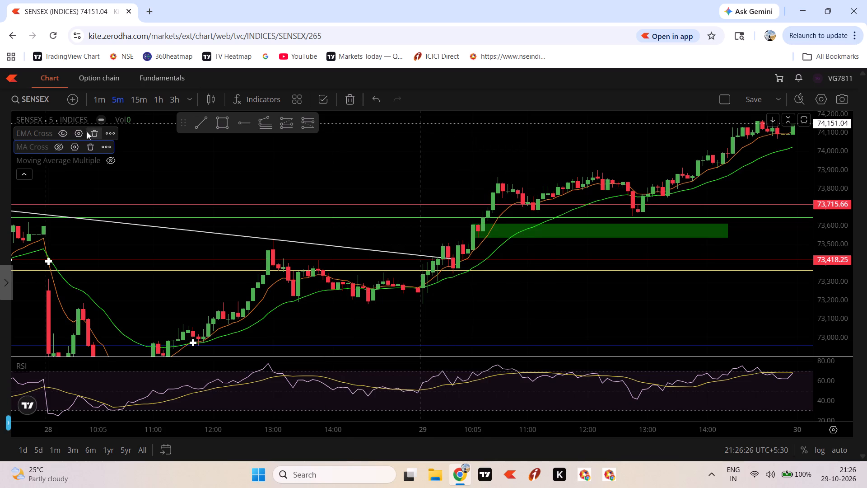
In the EMA Cross style settings, set the Short line to the second-thinnest thickness.
{"action": "left_click", "coordinate": [78, 133]}
{"action": "left_click", "coordinate": [415, 211]}
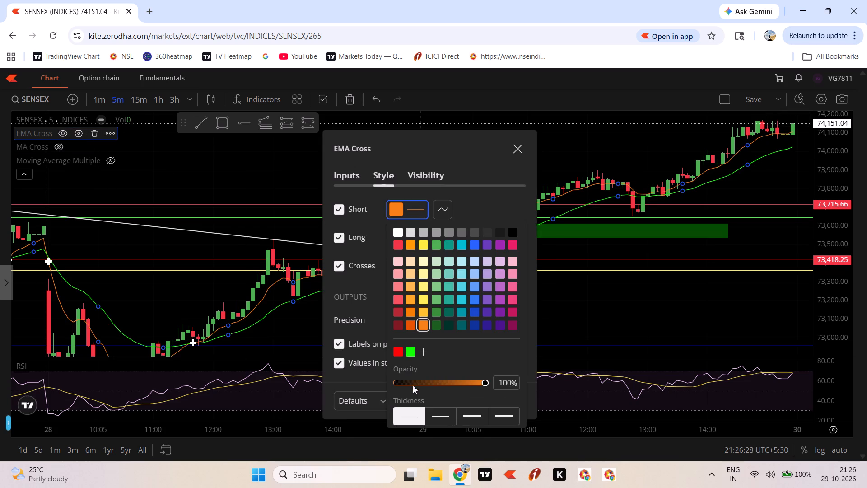
{"action": "left_click", "coordinate": [438, 417]}
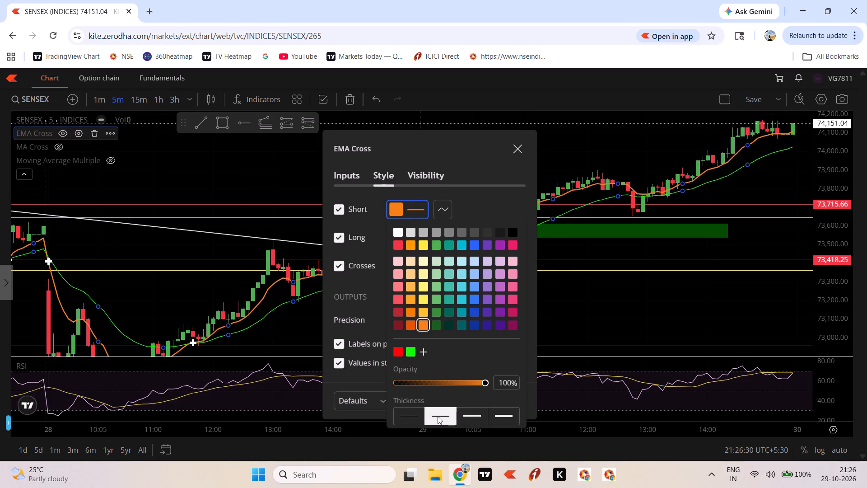
{"action": "left_click", "coordinate": [469, 206]}
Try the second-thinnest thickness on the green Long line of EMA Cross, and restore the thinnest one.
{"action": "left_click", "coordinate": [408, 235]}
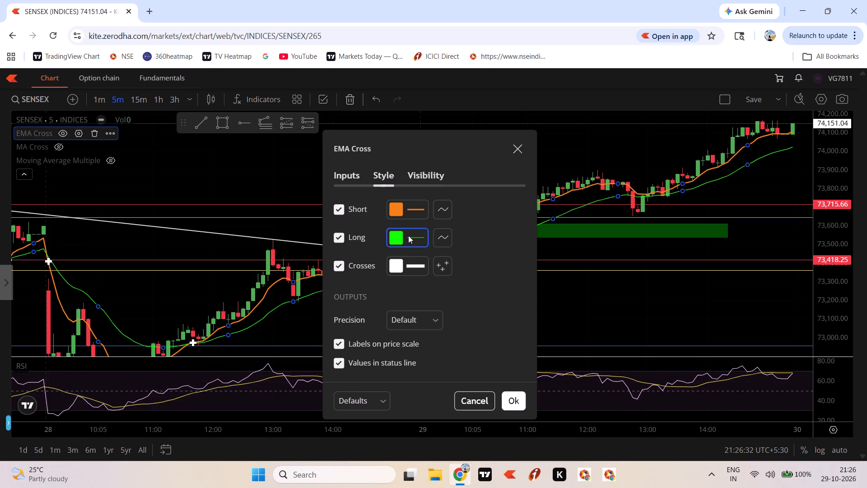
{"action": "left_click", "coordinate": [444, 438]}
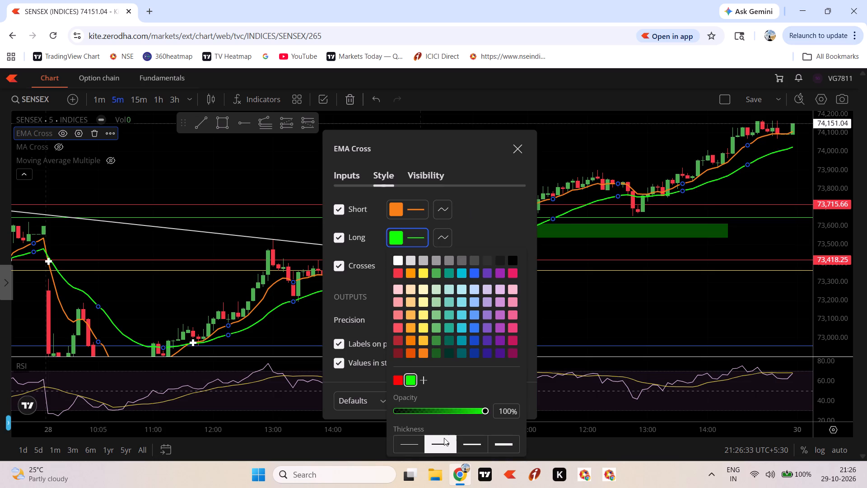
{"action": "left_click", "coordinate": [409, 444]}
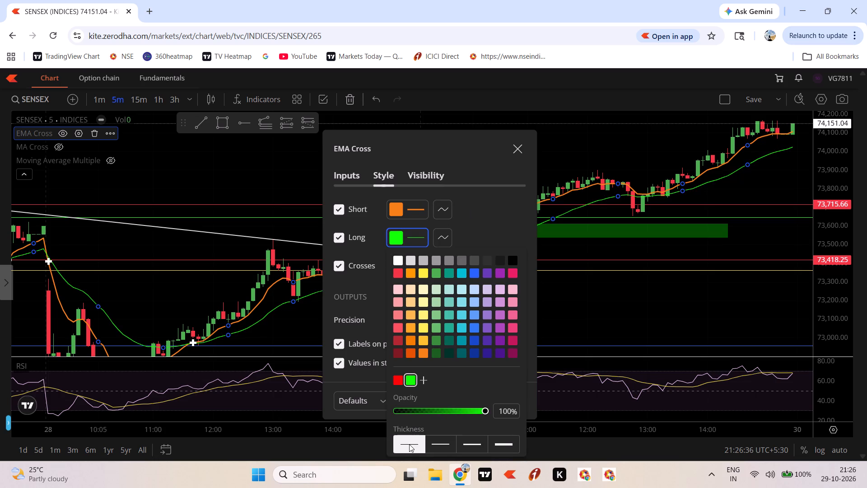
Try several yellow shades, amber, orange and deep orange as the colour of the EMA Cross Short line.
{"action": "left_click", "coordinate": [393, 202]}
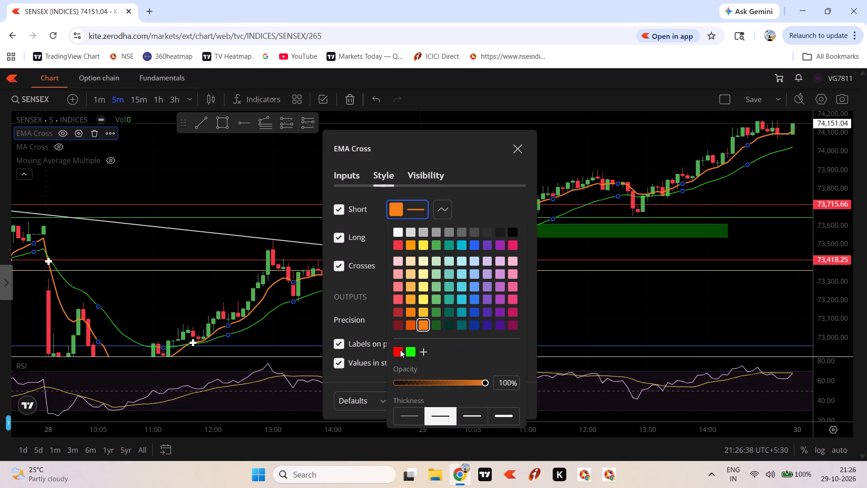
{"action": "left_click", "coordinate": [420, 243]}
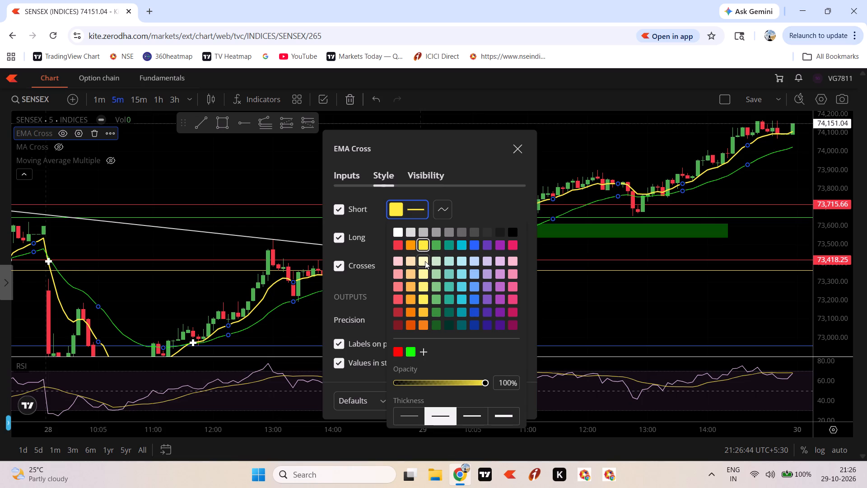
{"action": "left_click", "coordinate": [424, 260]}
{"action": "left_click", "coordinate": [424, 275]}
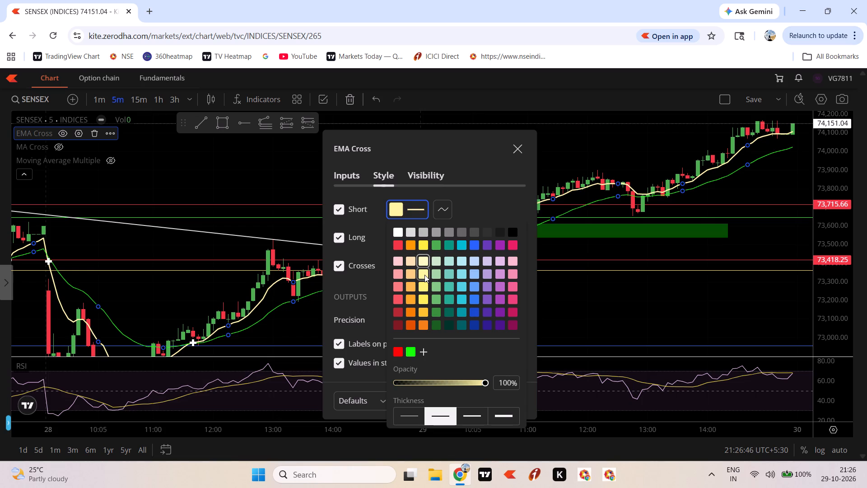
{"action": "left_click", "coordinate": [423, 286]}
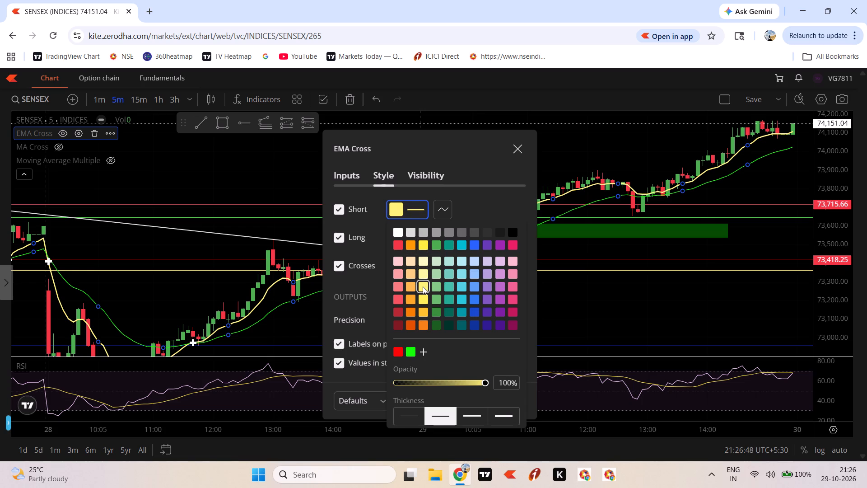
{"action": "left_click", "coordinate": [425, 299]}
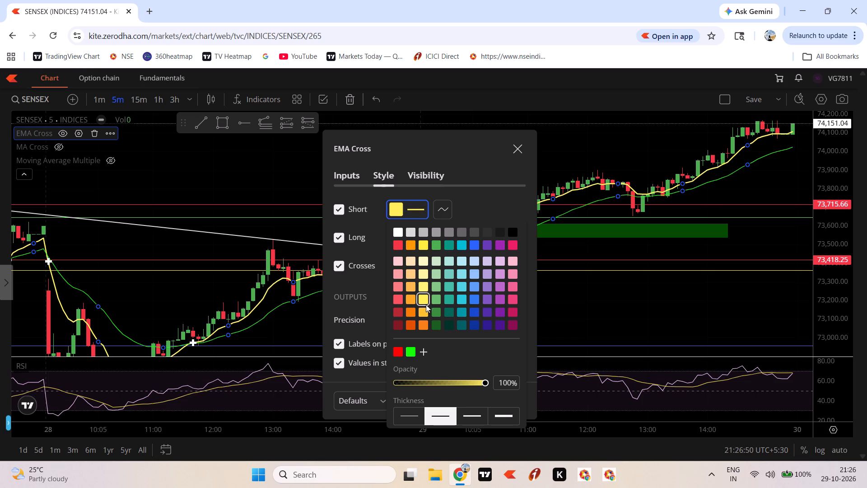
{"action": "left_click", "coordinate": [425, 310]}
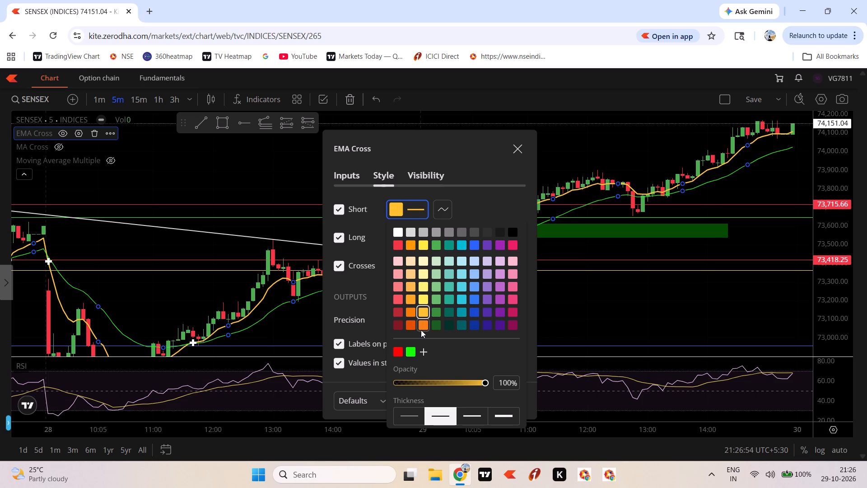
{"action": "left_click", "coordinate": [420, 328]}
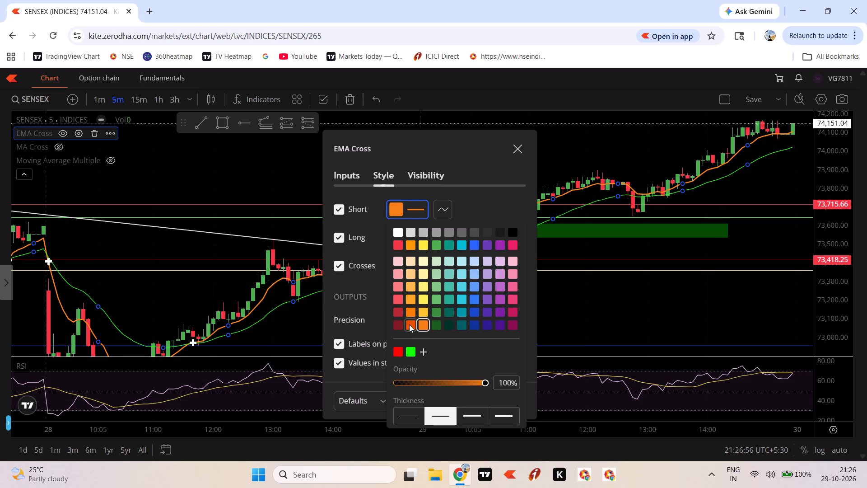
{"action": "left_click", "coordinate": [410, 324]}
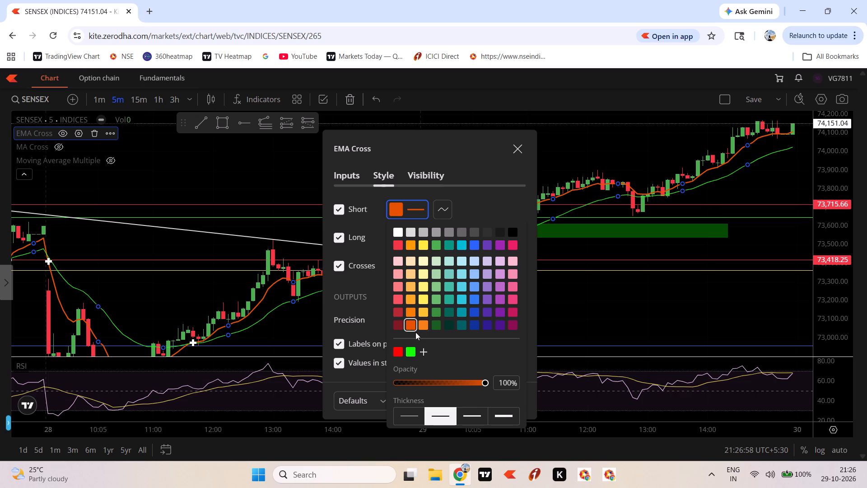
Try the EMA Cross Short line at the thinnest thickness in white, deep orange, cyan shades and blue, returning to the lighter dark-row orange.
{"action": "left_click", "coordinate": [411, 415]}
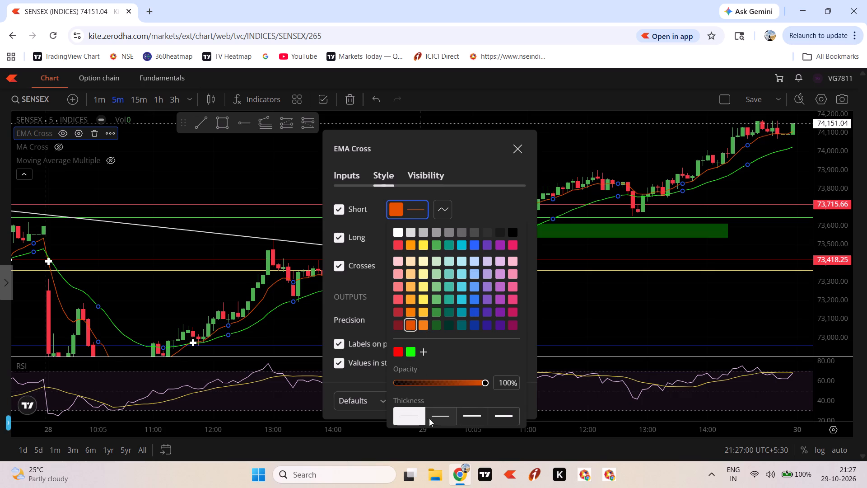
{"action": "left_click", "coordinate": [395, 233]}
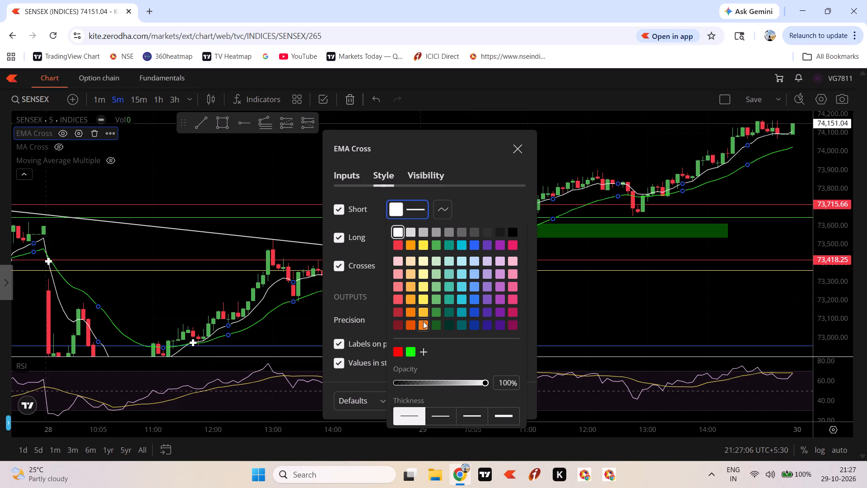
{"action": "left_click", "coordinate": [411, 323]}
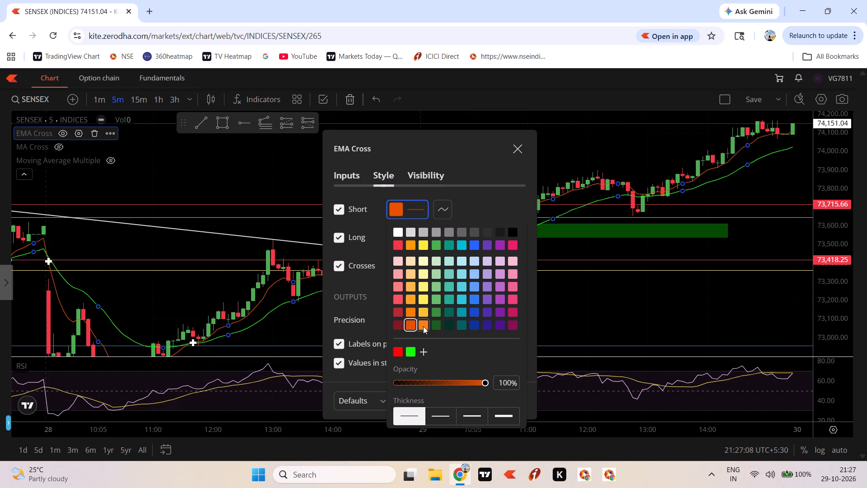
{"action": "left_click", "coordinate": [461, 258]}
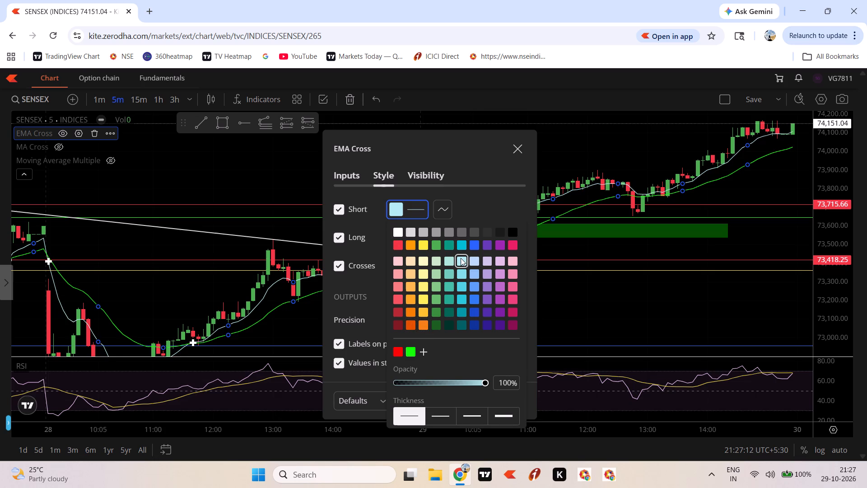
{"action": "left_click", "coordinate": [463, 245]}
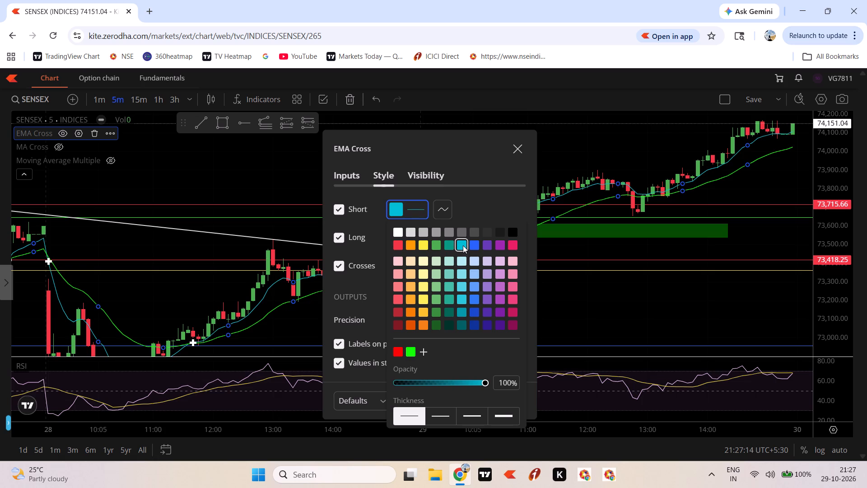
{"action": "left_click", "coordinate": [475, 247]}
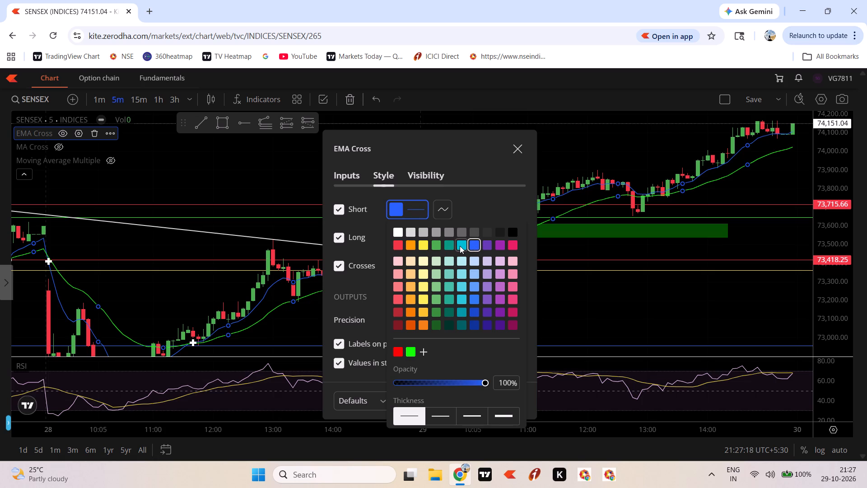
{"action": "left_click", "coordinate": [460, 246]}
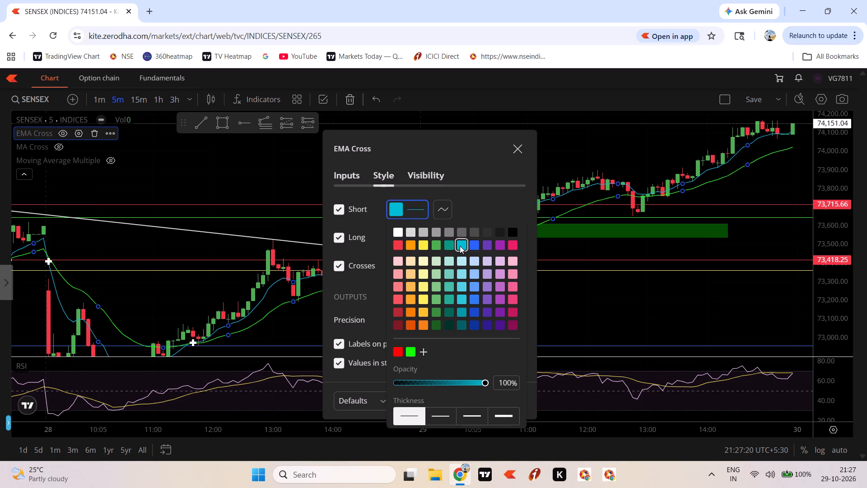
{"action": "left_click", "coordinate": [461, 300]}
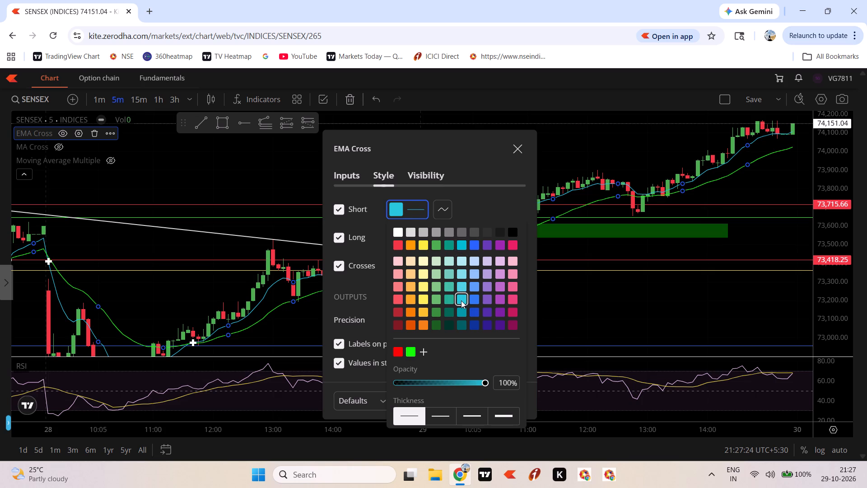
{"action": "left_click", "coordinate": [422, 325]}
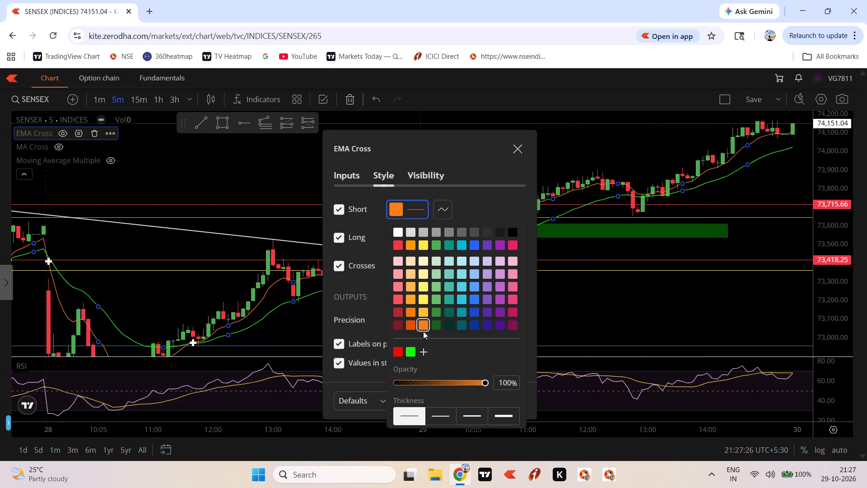
Set the orange EMA Cross Short line to the second-thinnest thickness and apply the style settings.
{"action": "left_click", "coordinate": [437, 413]}
{"action": "left_click", "coordinate": [492, 197]}
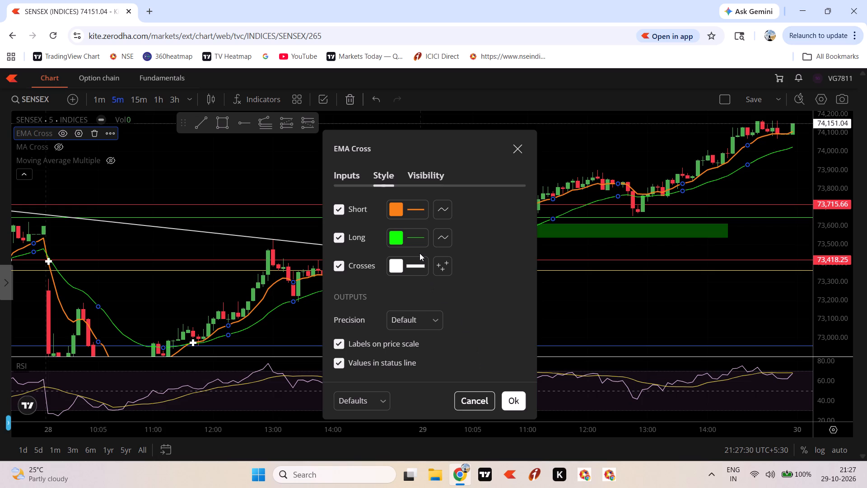
{"action": "left_click", "coordinate": [514, 405]}
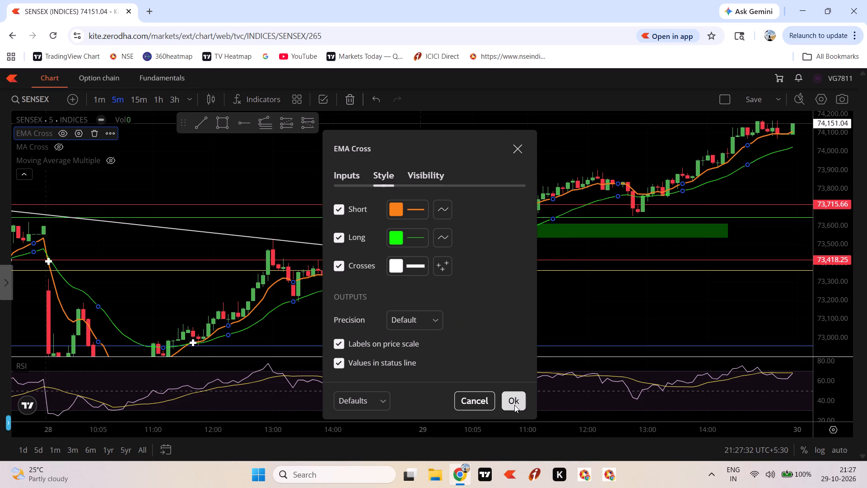
{"action": "left_click", "coordinate": [323, 96]}
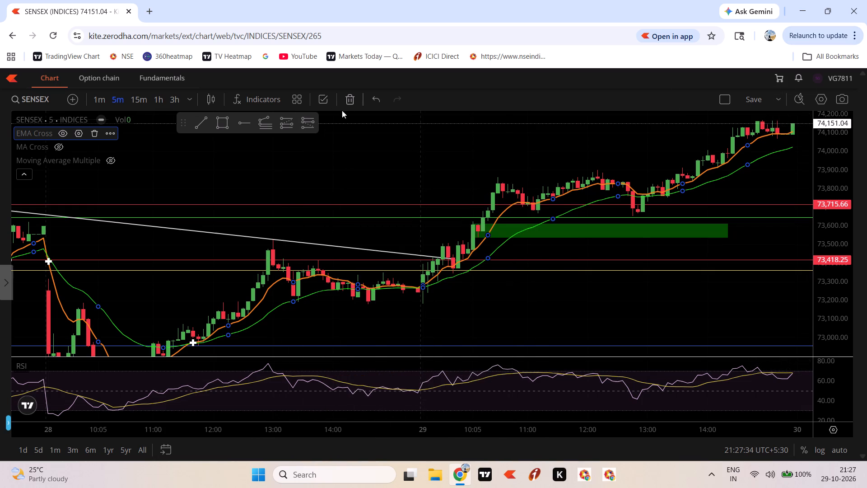
{"action": "left_click", "coordinate": [651, 319]}
{"action": "left_click_drag", "start_coordinate": [728, 311], "coordinate": [673, 313]}
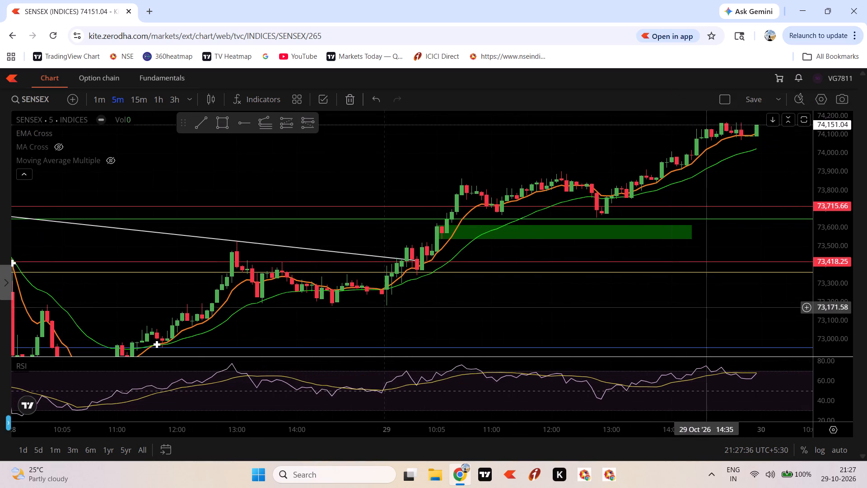
Switch the SENSEX chart to the 15-minute timeframe and examine price action around the trend line, Fib levels, support zone and EMA Cross.
{"action": "left_click_drag", "start_coordinate": [711, 307], "coordinate": [686, 339]}
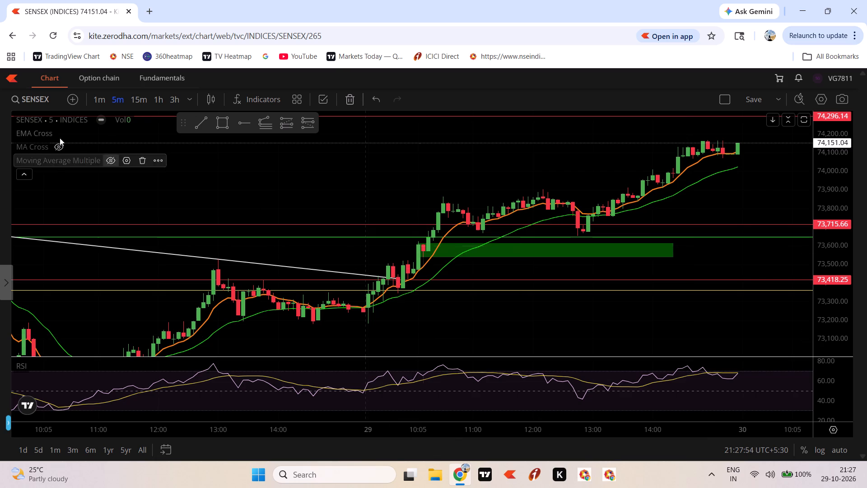
{"action": "left_click", "coordinate": [144, 103]}
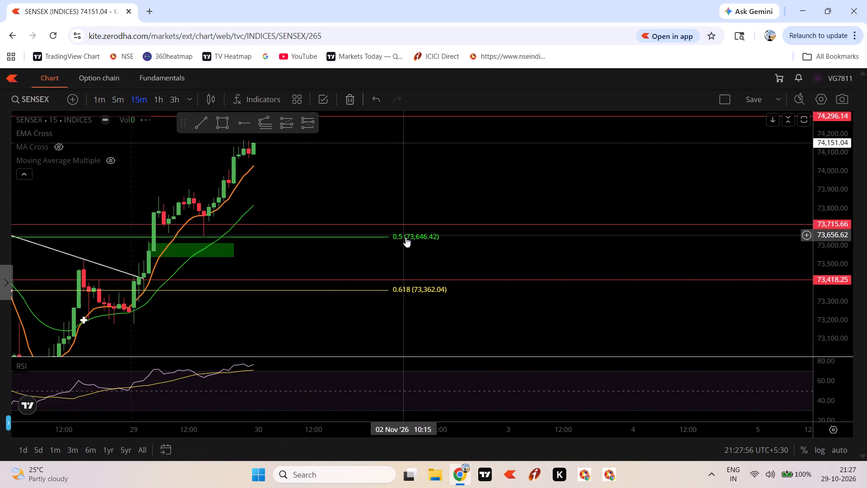
{"action": "left_click_drag", "start_coordinate": [411, 196], "coordinate": [713, 205]}
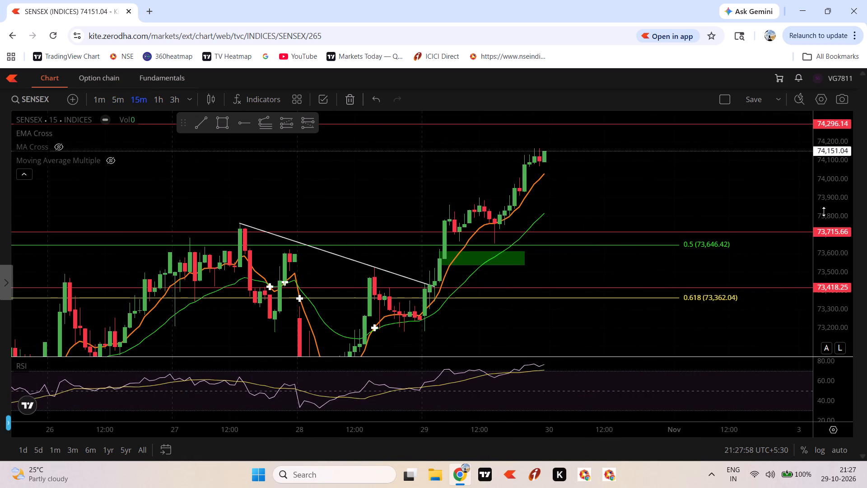
{"action": "left_click_drag", "start_coordinate": [615, 349], "coordinate": [621, 296]}
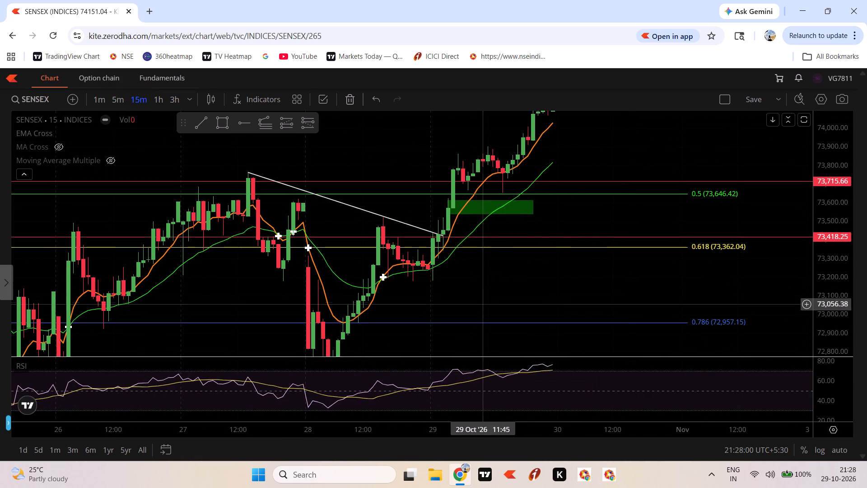
{"action": "left_click_drag", "start_coordinate": [578, 307], "coordinate": [607, 239]}
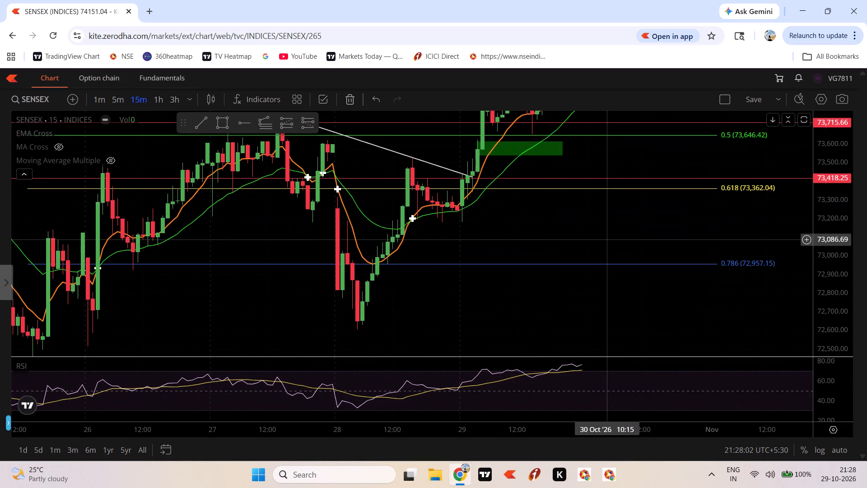
{"action": "left_click_drag", "start_coordinate": [607, 239], "coordinate": [592, 286]}
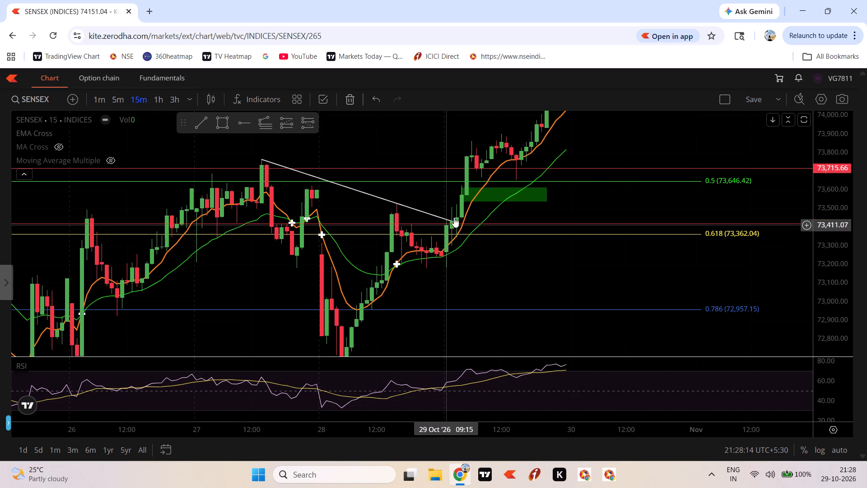
{"action": "left_click_drag", "start_coordinate": [607, 139], "coordinate": [598, 188]}
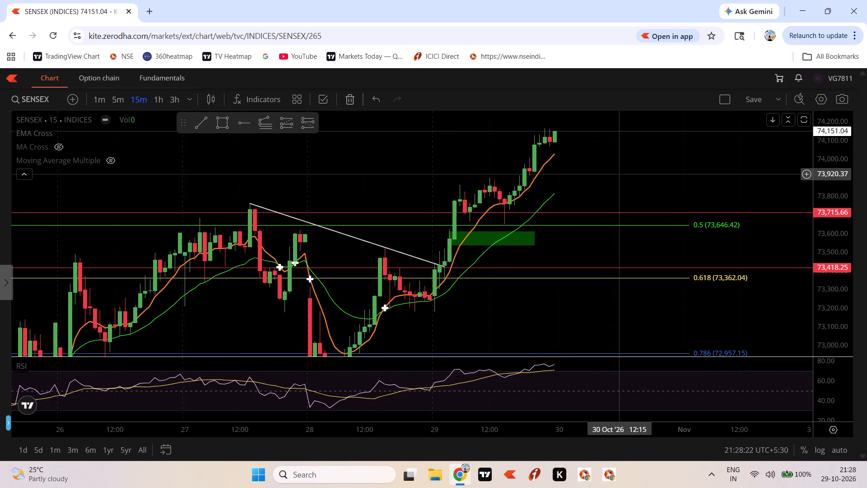
{"action": "scroll", "coordinate": [621, 174], "scroll_direction": "down", "scroll_amount": 6}
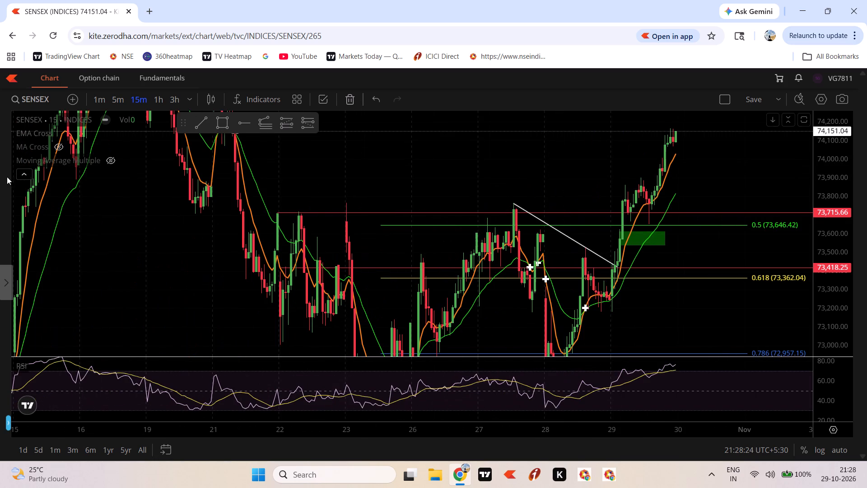
Collapse the indicator legend on the SENSEX chart.
{"action": "left_click", "coordinate": [26, 175]}
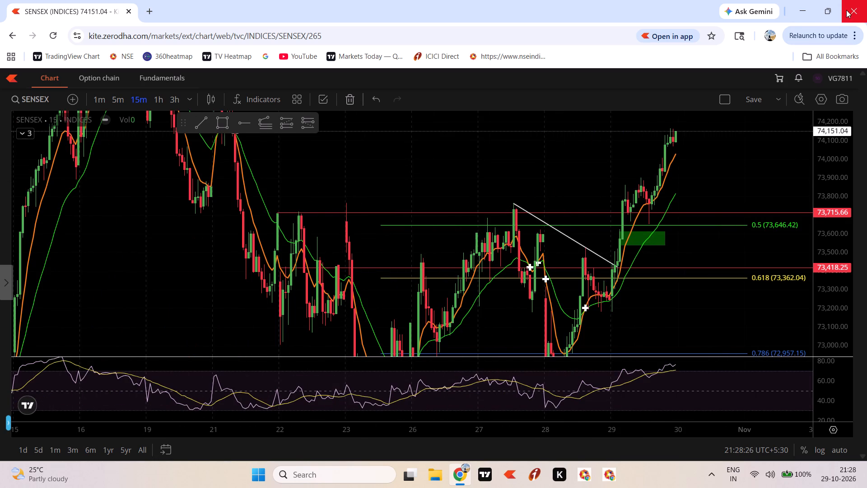
Close the browser window containing the SENSEX chart.
{"action": "left_click", "coordinate": [853, 9]}
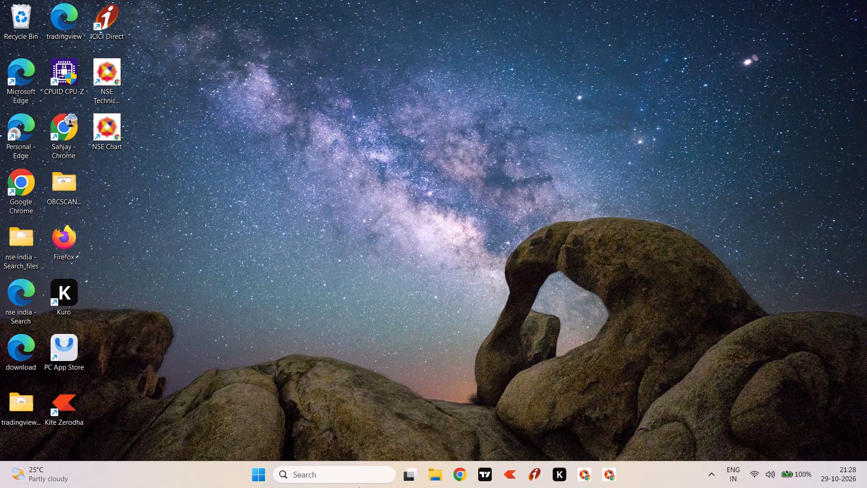
Shut down the computer.
{"action": "left_click", "coordinate": [264, 473]}
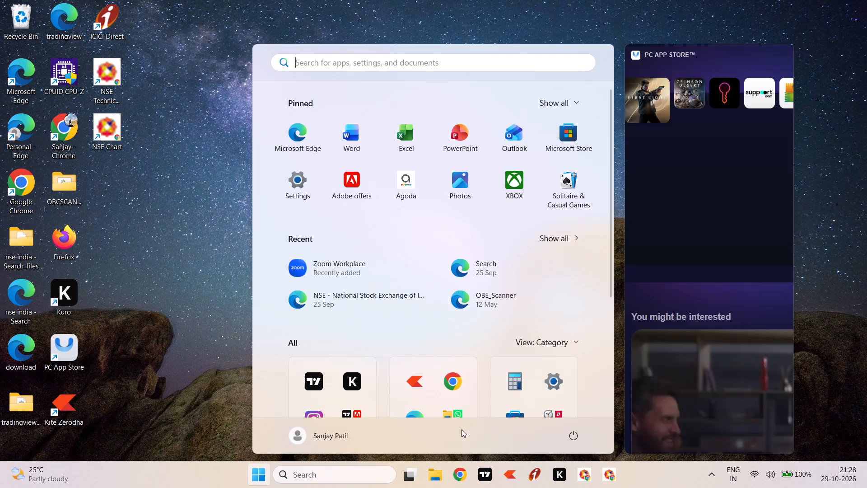
{"action": "left_click", "coordinate": [573, 436]}
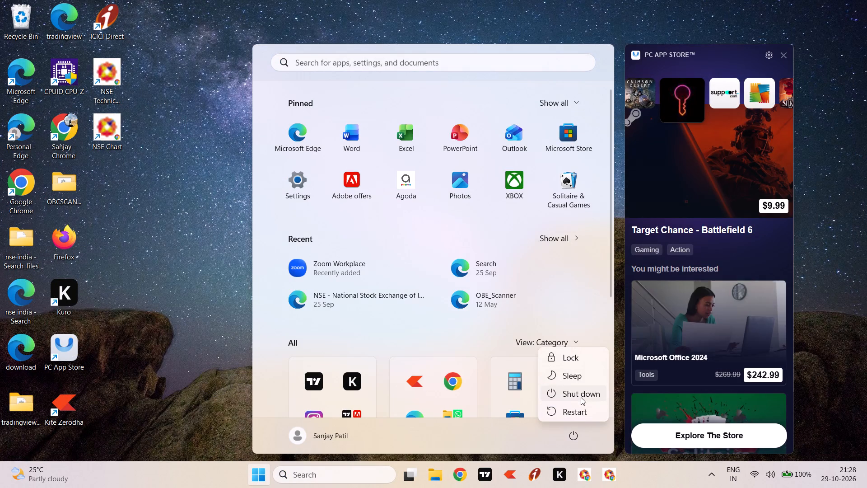
{"action": "left_click", "coordinate": [580, 397]}
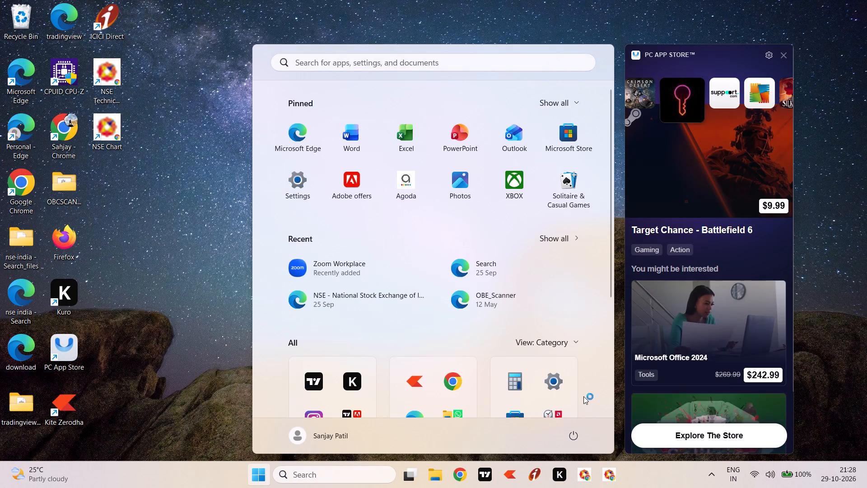